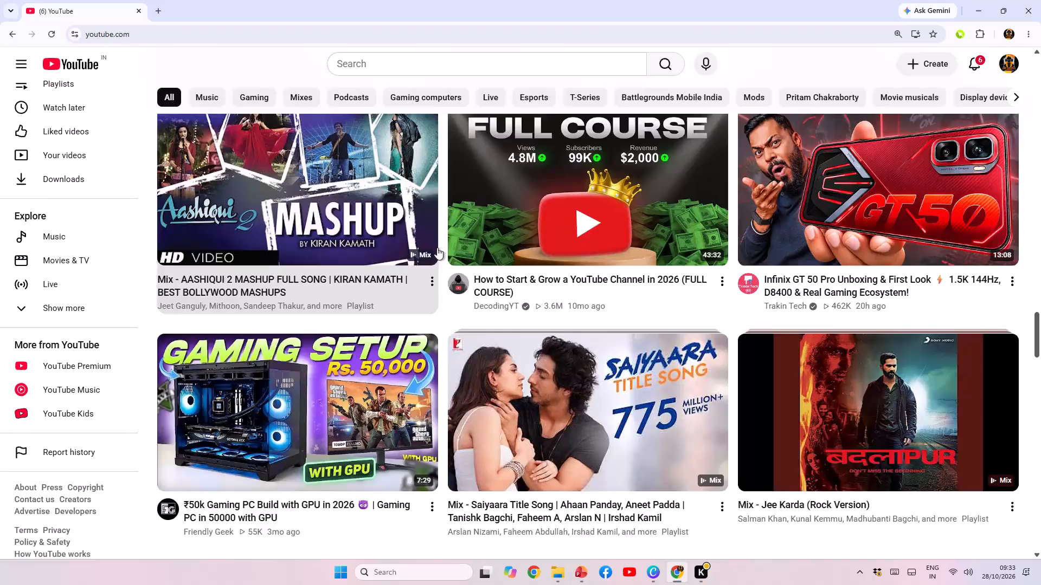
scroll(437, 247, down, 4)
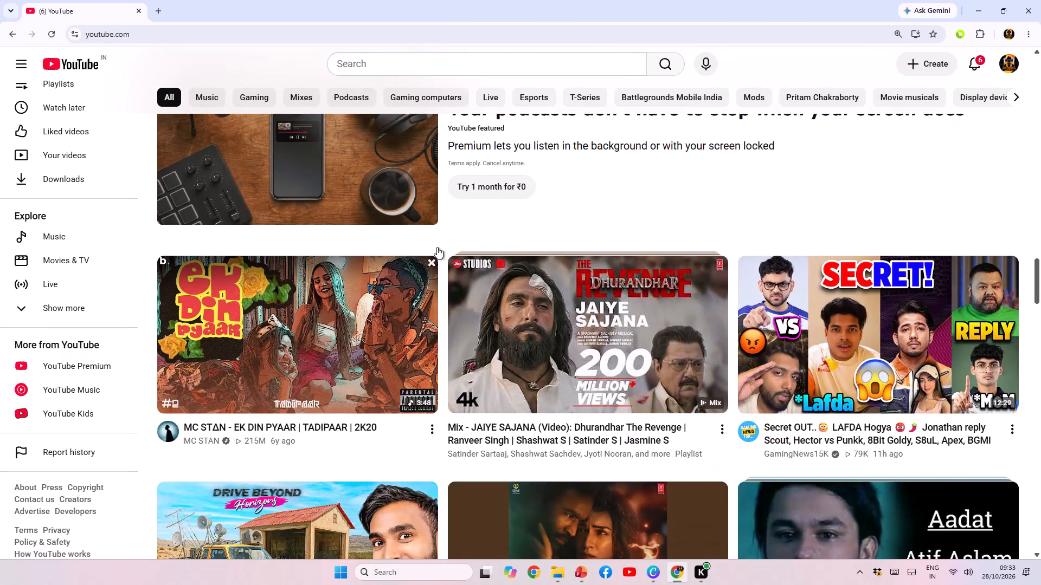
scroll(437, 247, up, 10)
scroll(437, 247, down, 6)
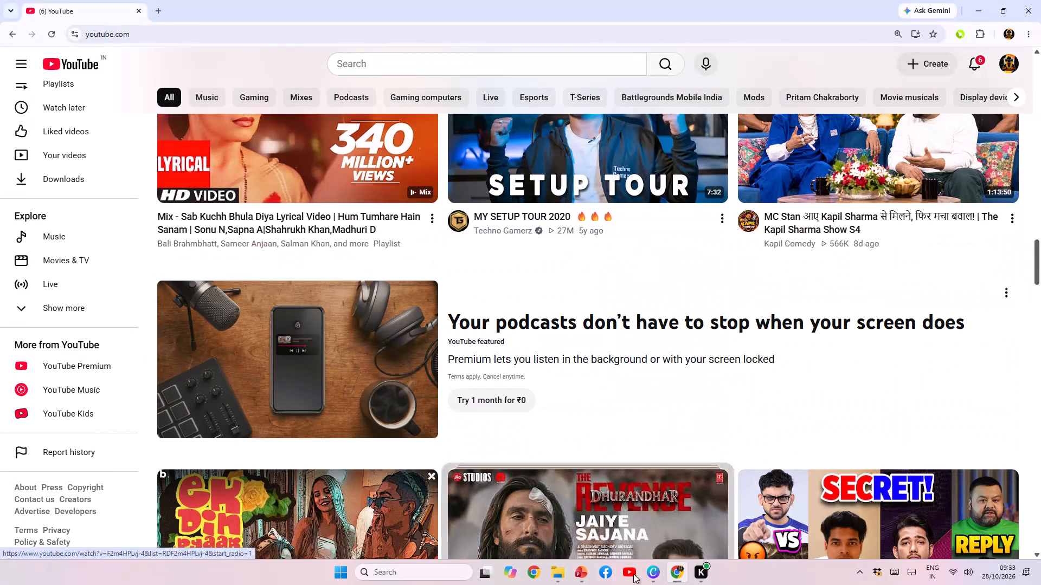
Switch to Canva.
click(656, 573)
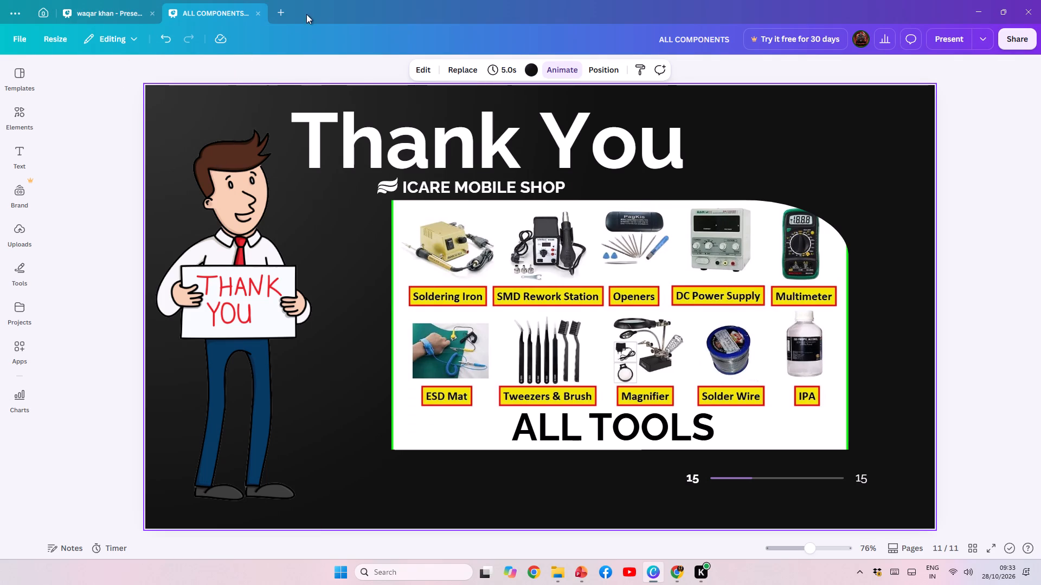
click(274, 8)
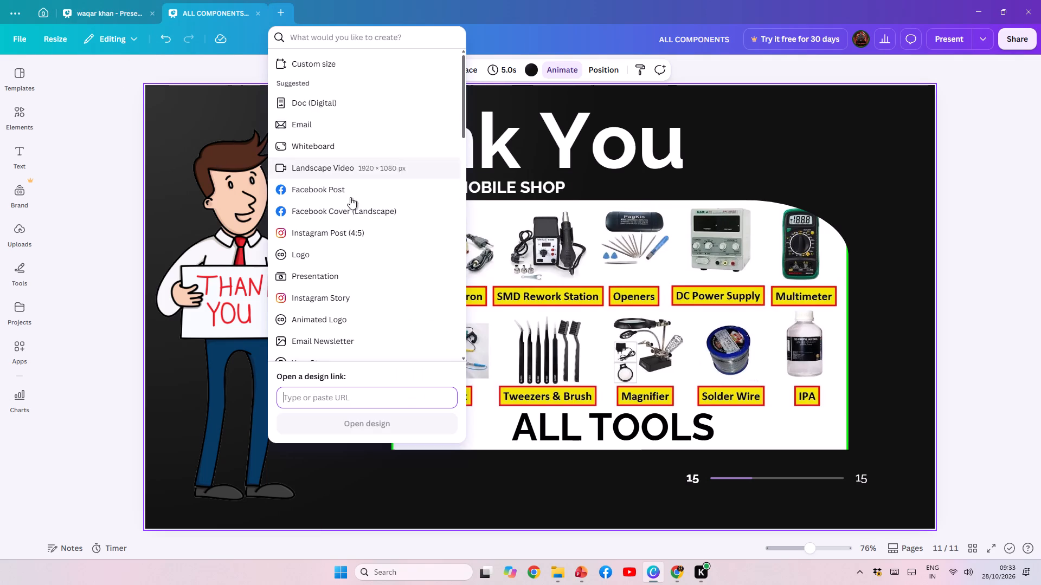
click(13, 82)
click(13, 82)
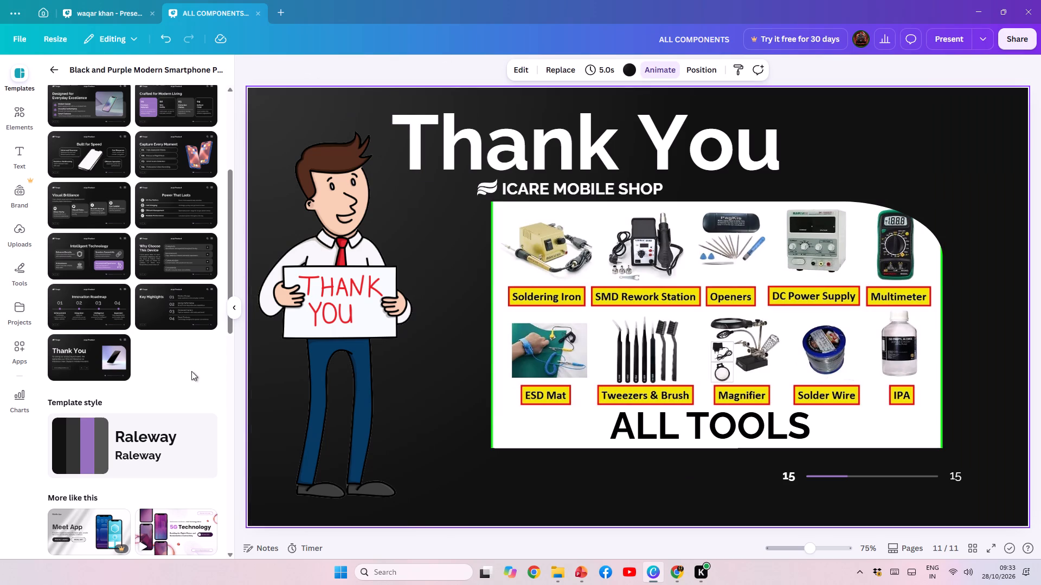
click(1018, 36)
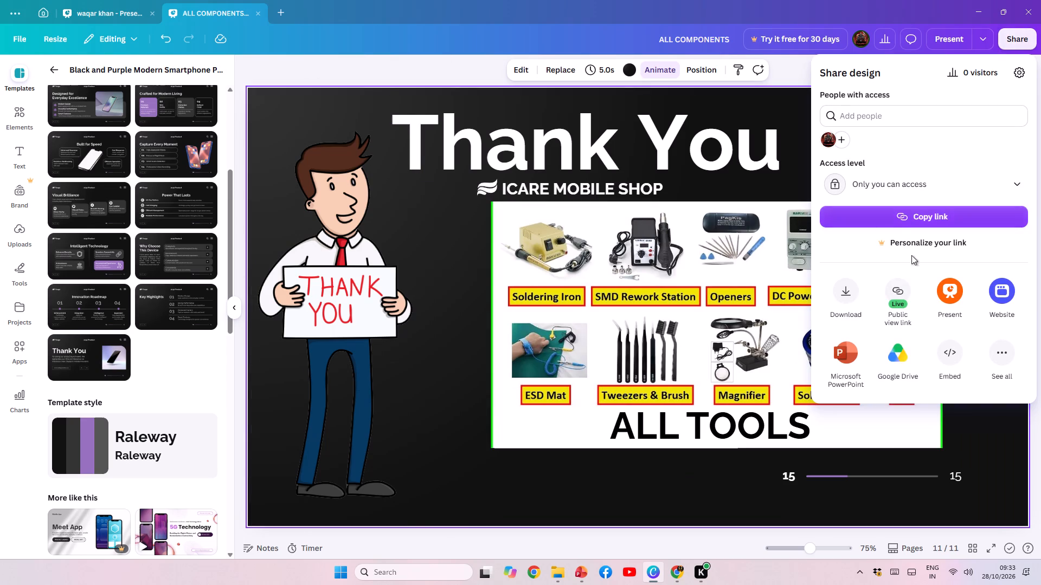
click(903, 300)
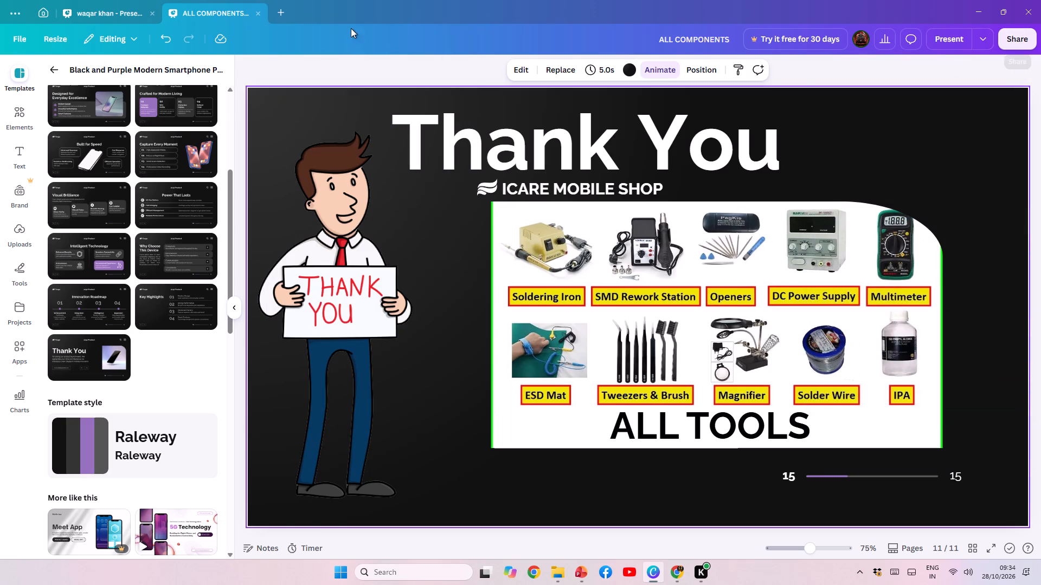
Create a new blank presentation from the home page.
click(36, 14)
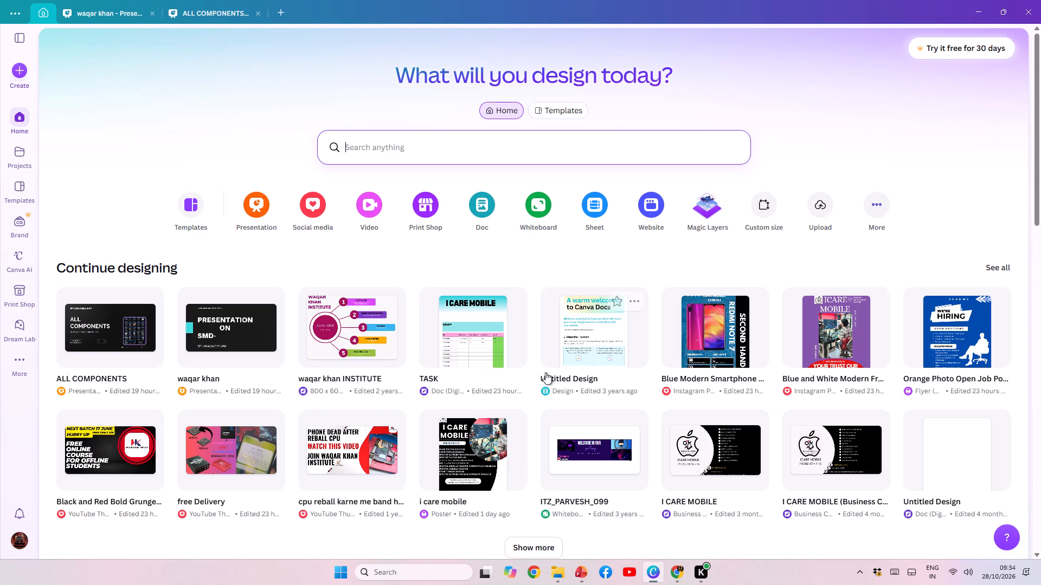
click(248, 213)
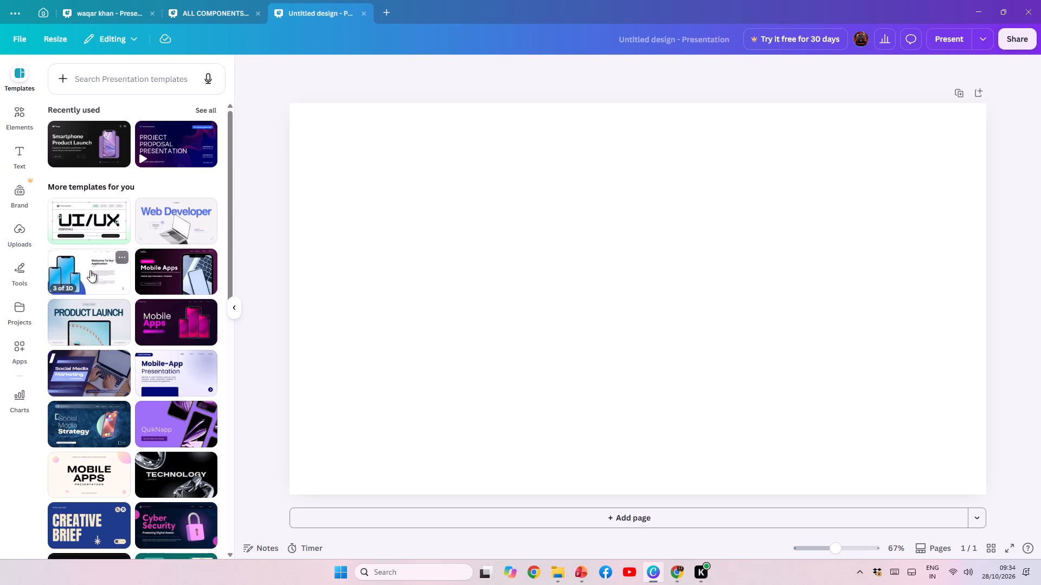
Apply the title page of the White Purple Gradient "The Impact of Smartphones on Modern Society" template to the blank page.
click(173, 277)
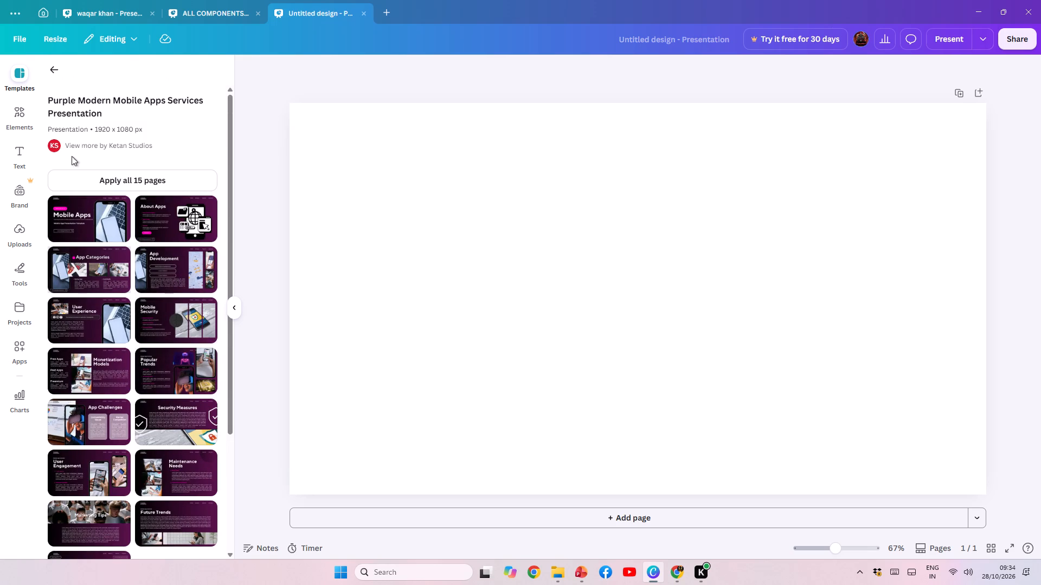
click(47, 74)
scroll(107, 447, down, 4)
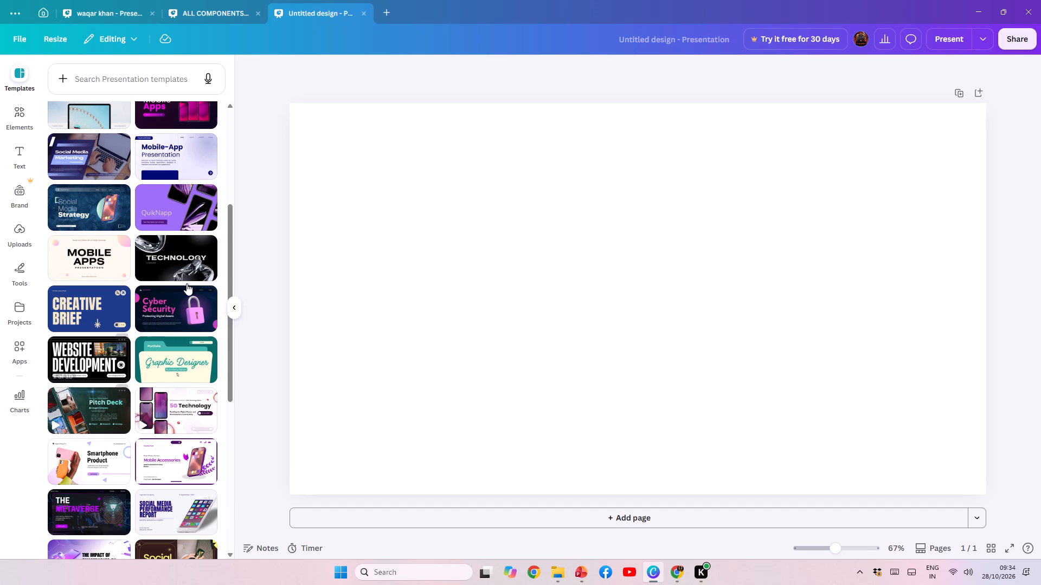
scroll(162, 391, down, 4)
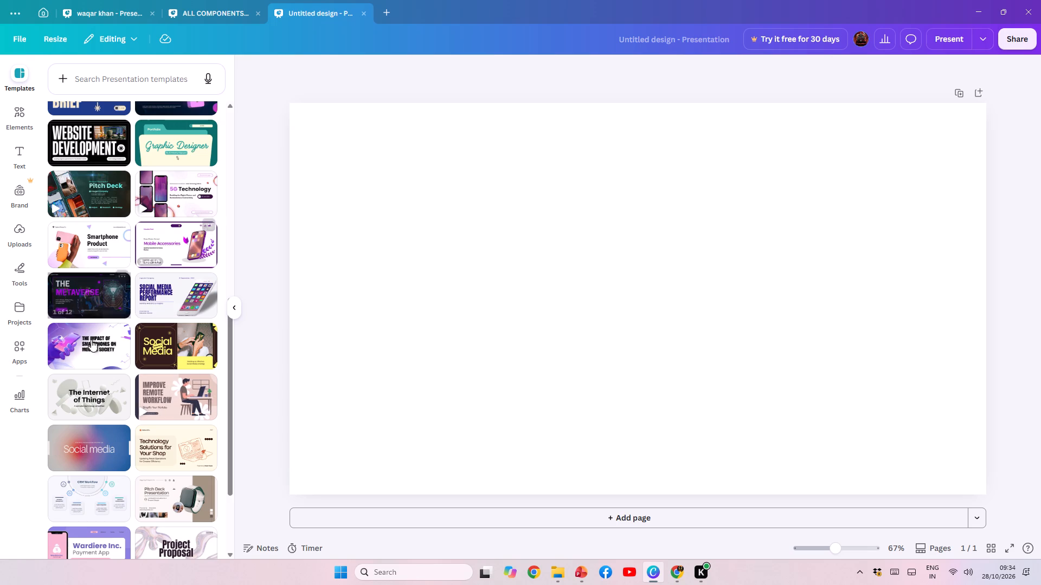
scroll(188, 343, down, 3)
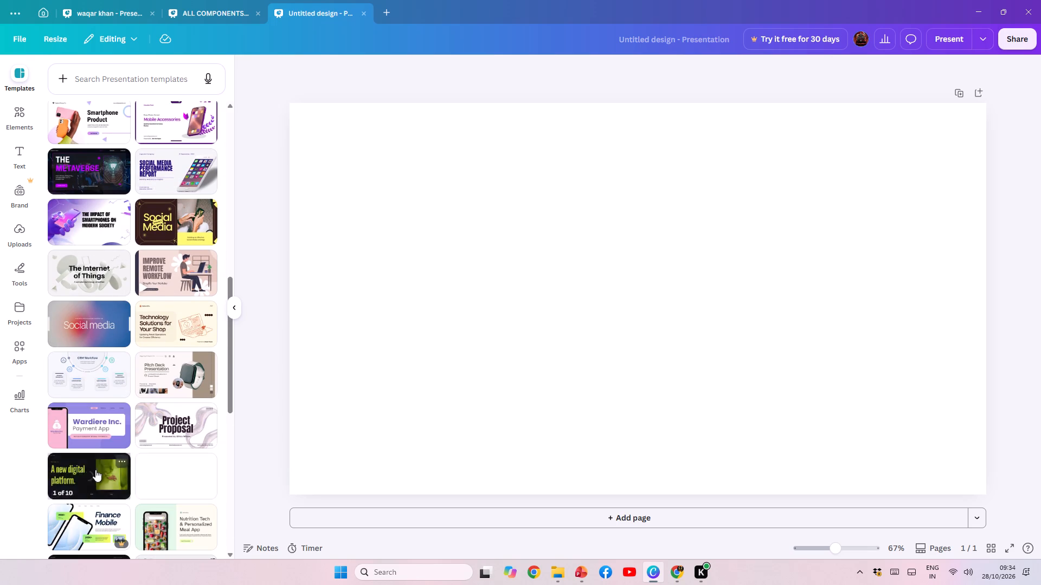
click(89, 235)
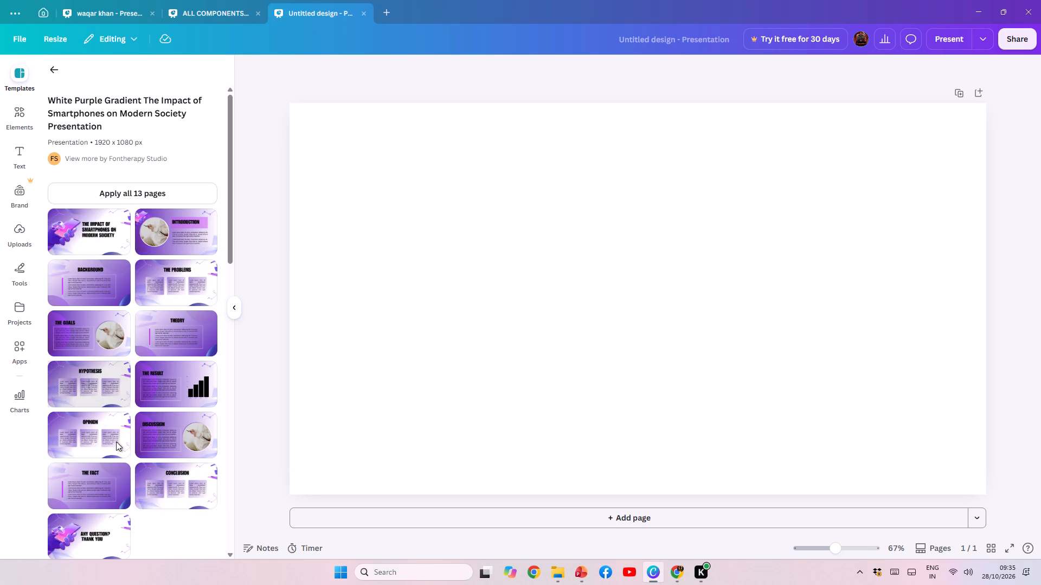
scroll(108, 466, down, 3)
scroll(108, 460, up, 4)
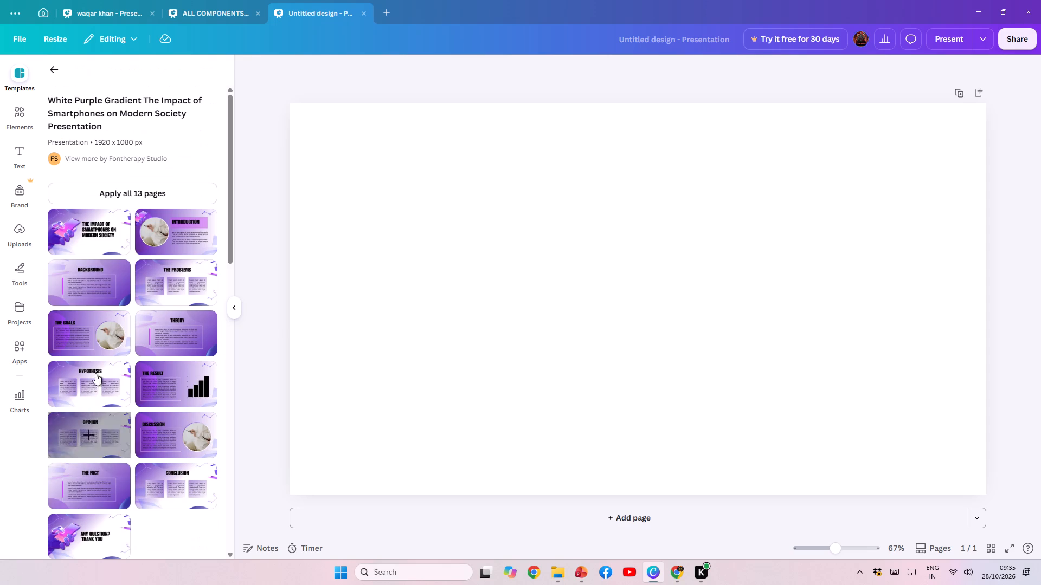
click(88, 239)
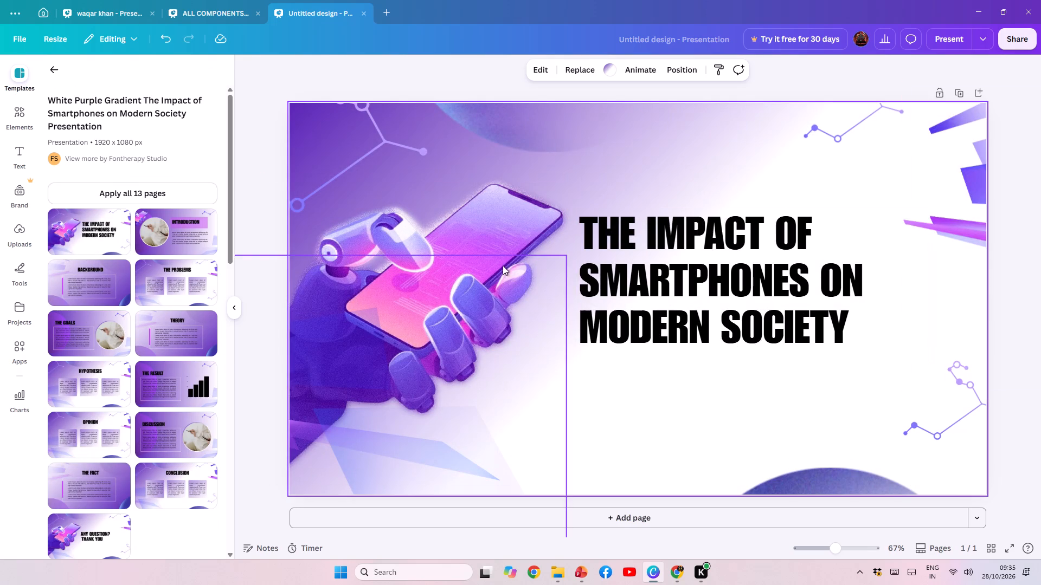
Look through the slides of the 01 CPU NOTS presentation in PowerPoint for the source content.
click(500, 221)
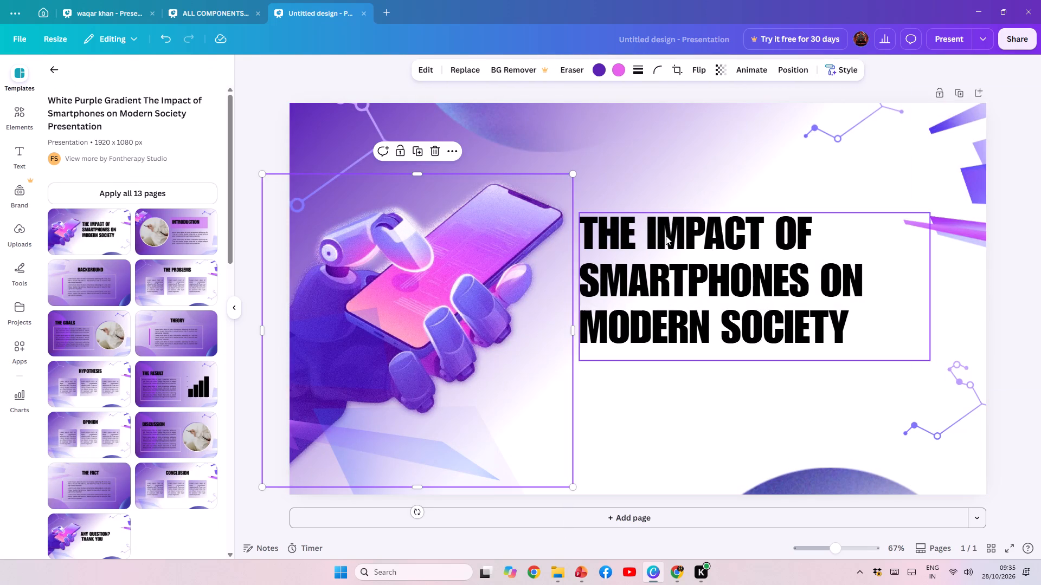
click(666, 242)
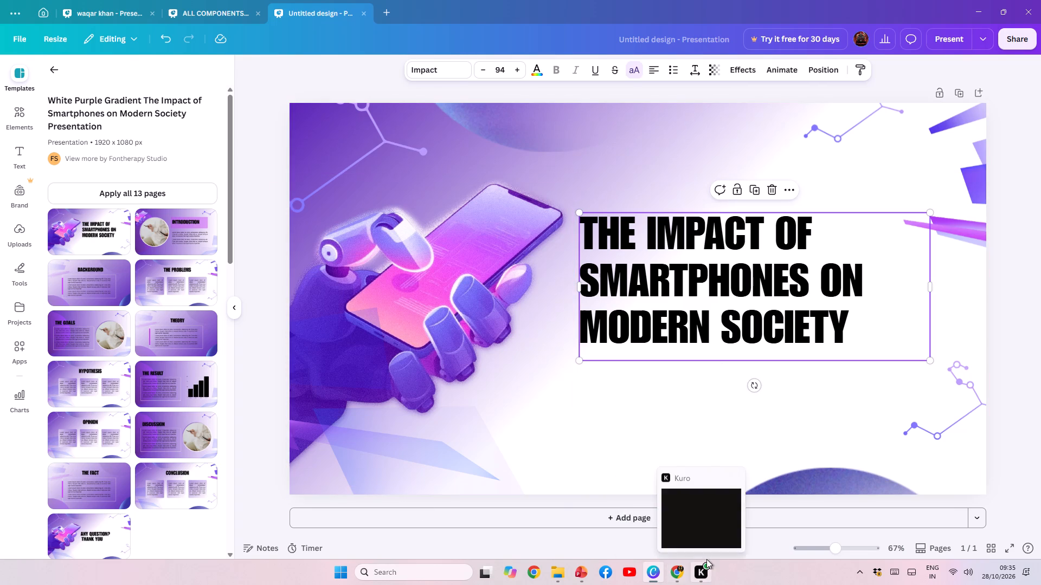
click(973, 13)
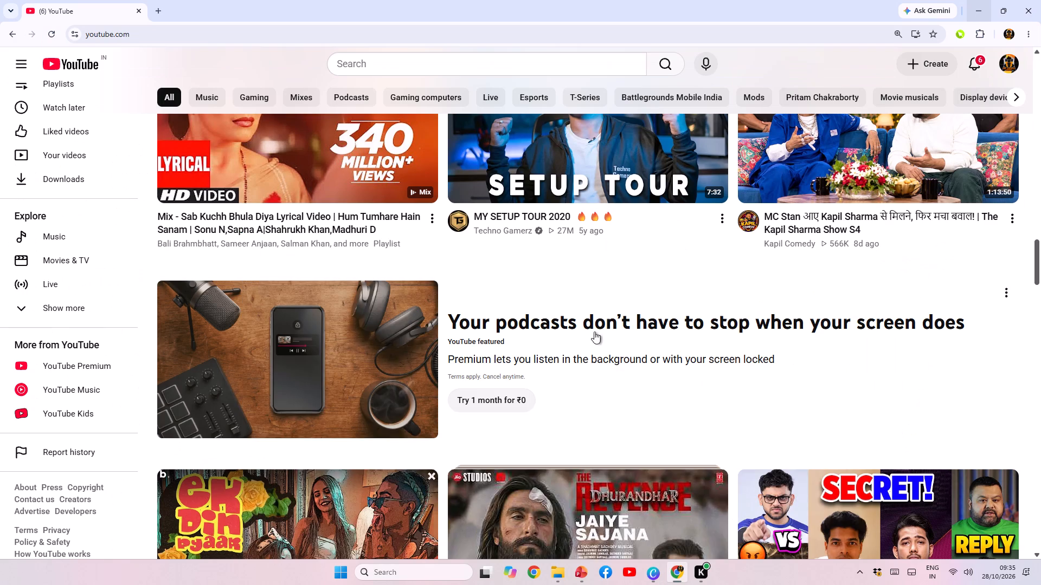
click(581, 574)
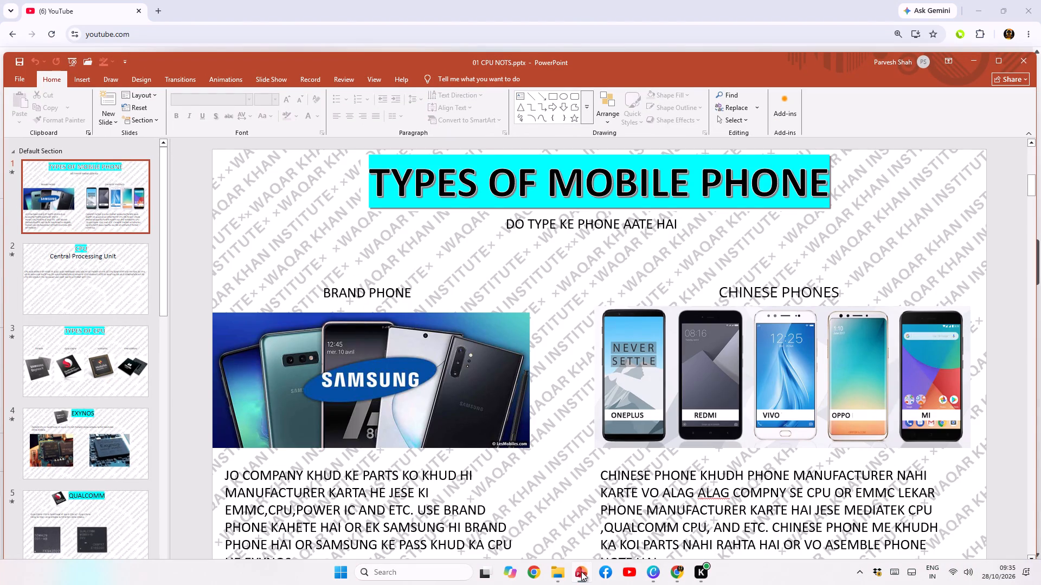
scroll(50, 287, down, 8)
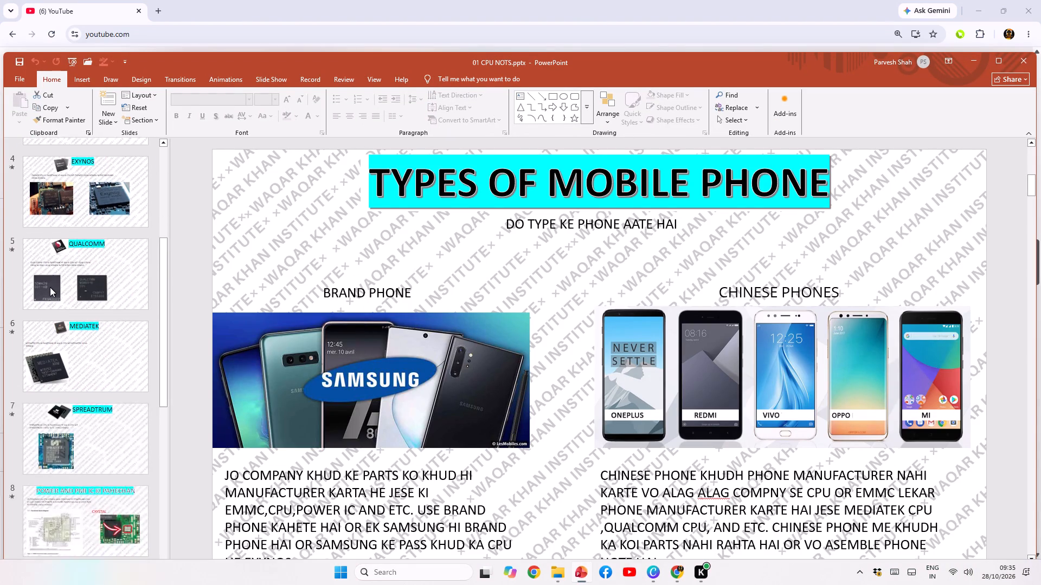
scroll(50, 287, down, 15)
scroll(50, 287, down, 7)
scroll(120, 491, down, 7)
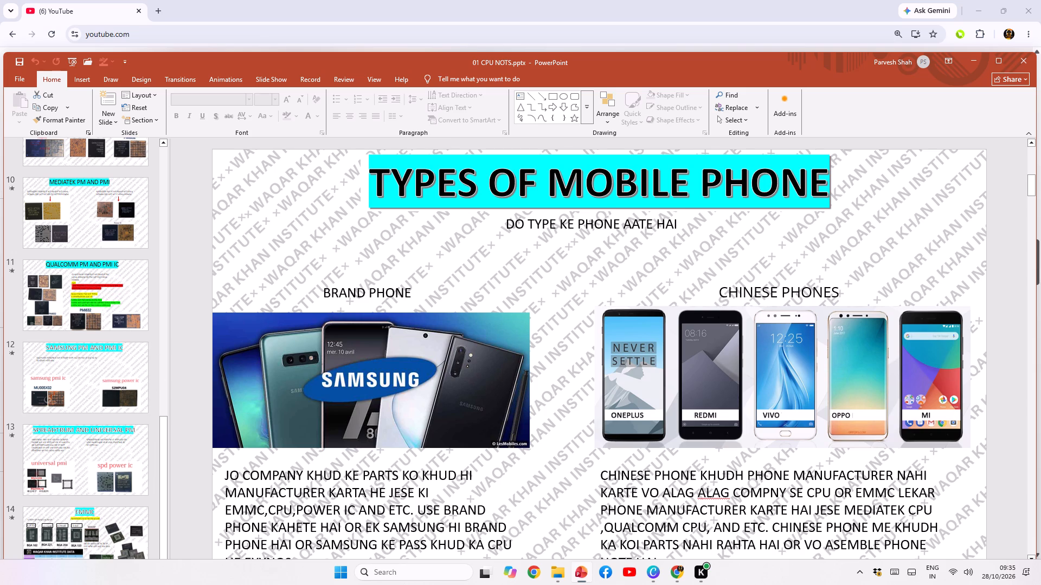
click(683, 578)
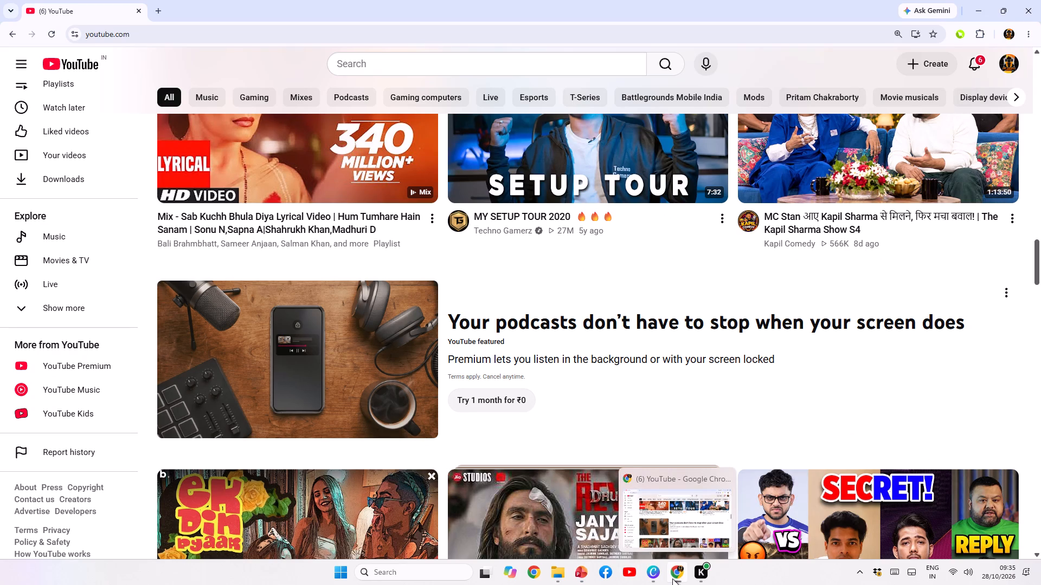
Replace the Canva title text with "TYPES OF MOBILE PHONE" copied from the heading of the first PowerPoint slide.
click(657, 580)
double_click(723, 259)
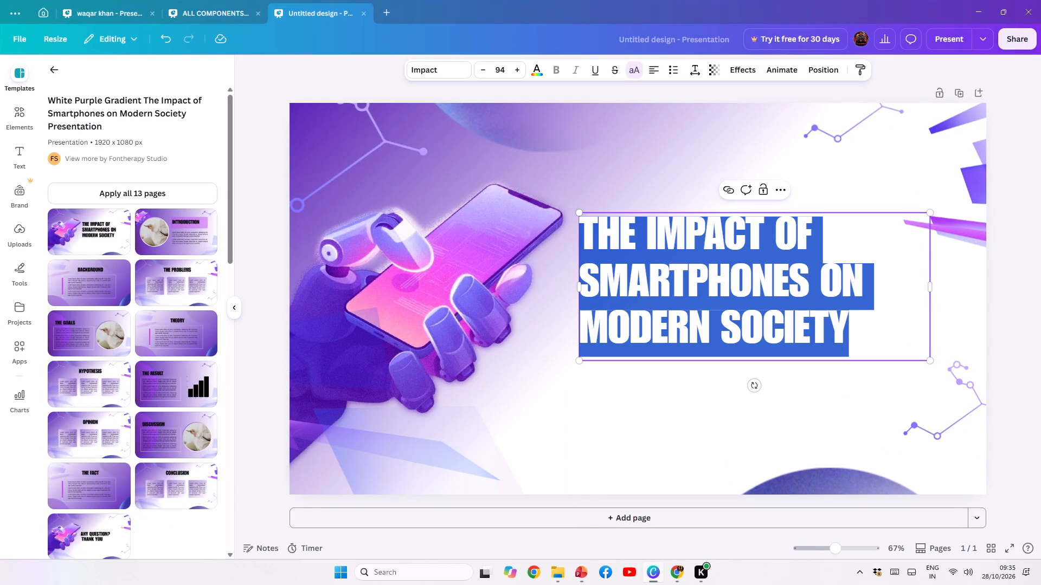
click(584, 574)
double_click(622, 186)
click(622, 186)
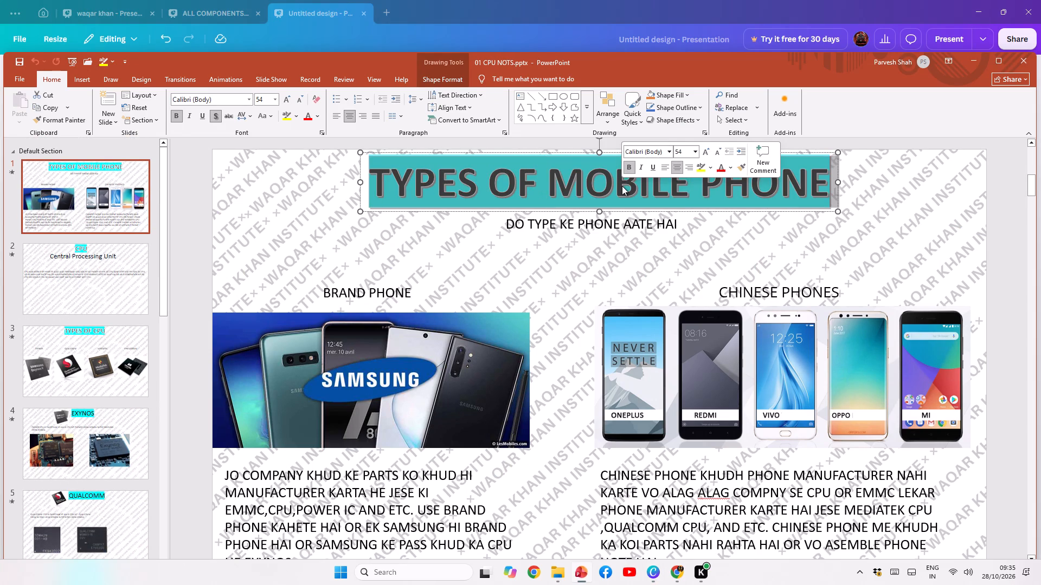
key(ctrl+c)
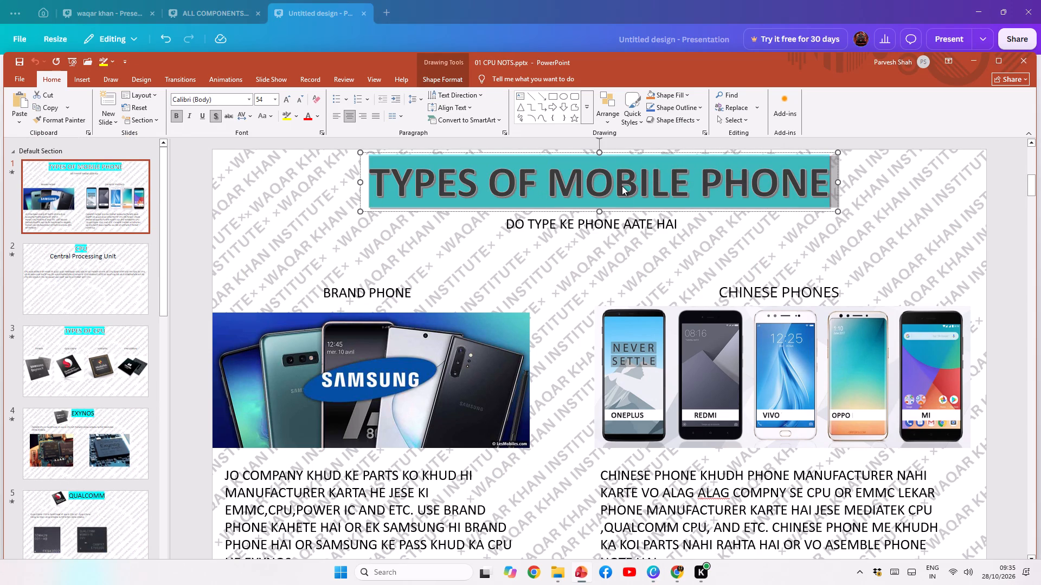
click(650, 582)
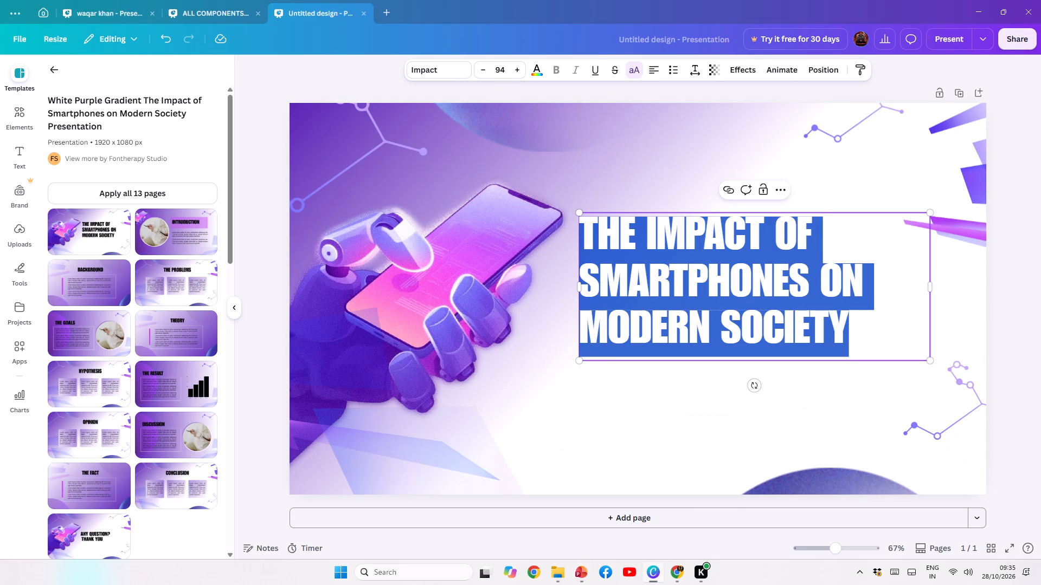
key(ctrl+v)
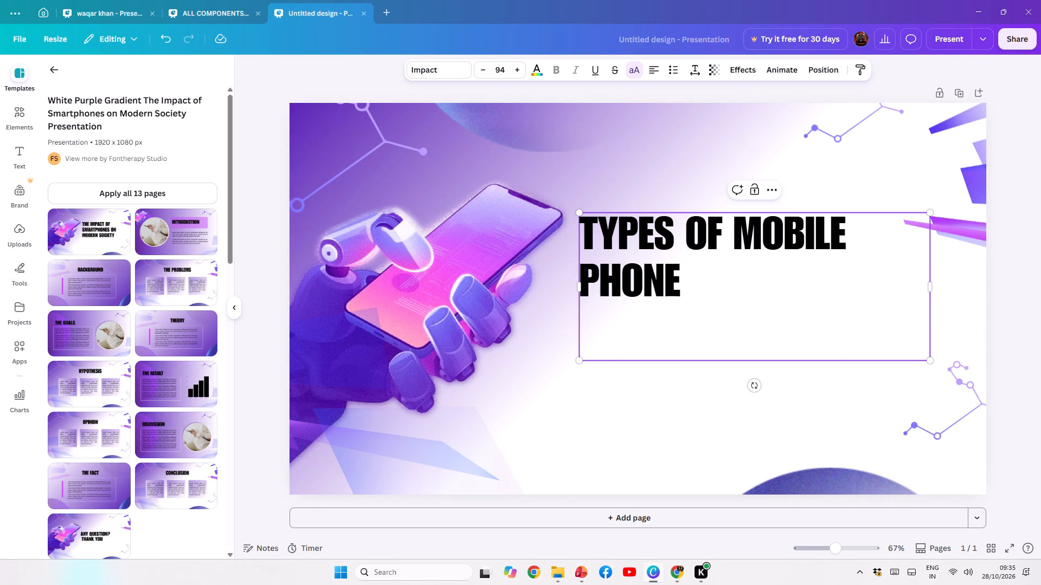
Scale the title down to a font size of about 63.6 and widen its text box to fit one line.
drag(929, 360, 820, 302)
drag(817, 264, 843, 264)
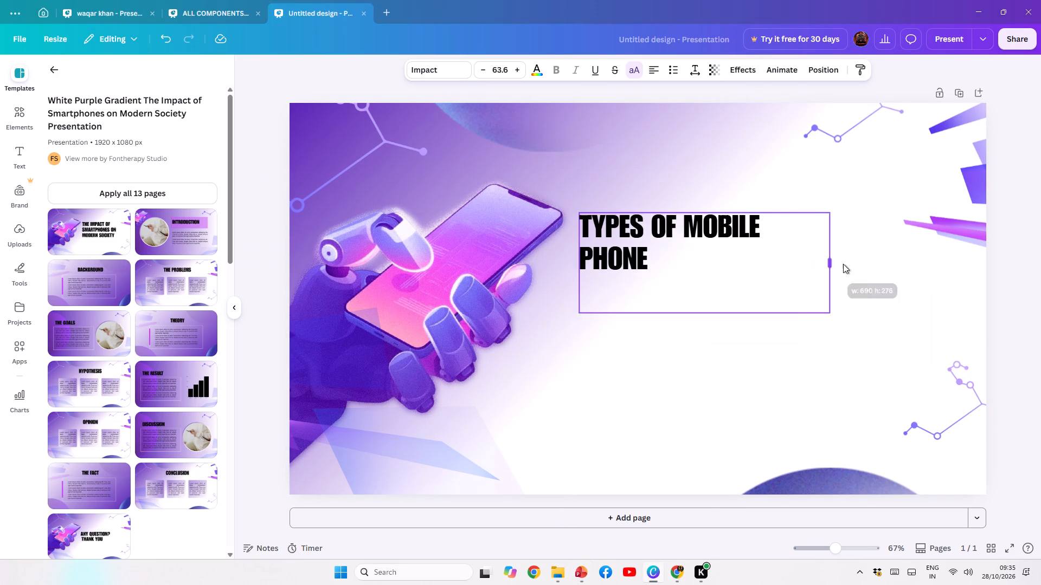
drag(843, 264, 862, 264)
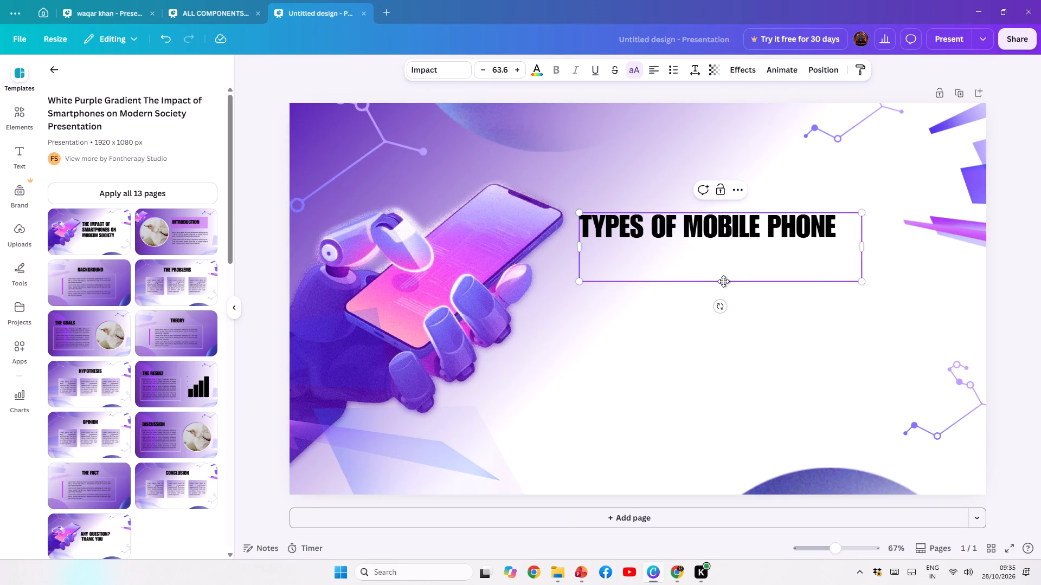
Enlarge the "TYPES OF MOBILE PHONE" title to a font size of about 93.6, keeping it on one line.
drag(859, 281, 831, 236)
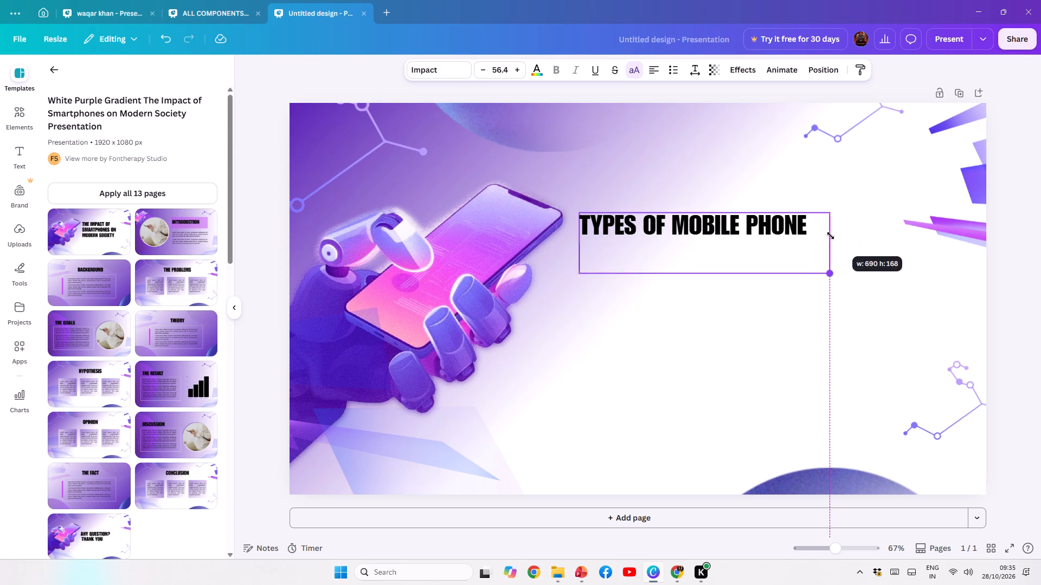
drag(831, 236, 998, 289)
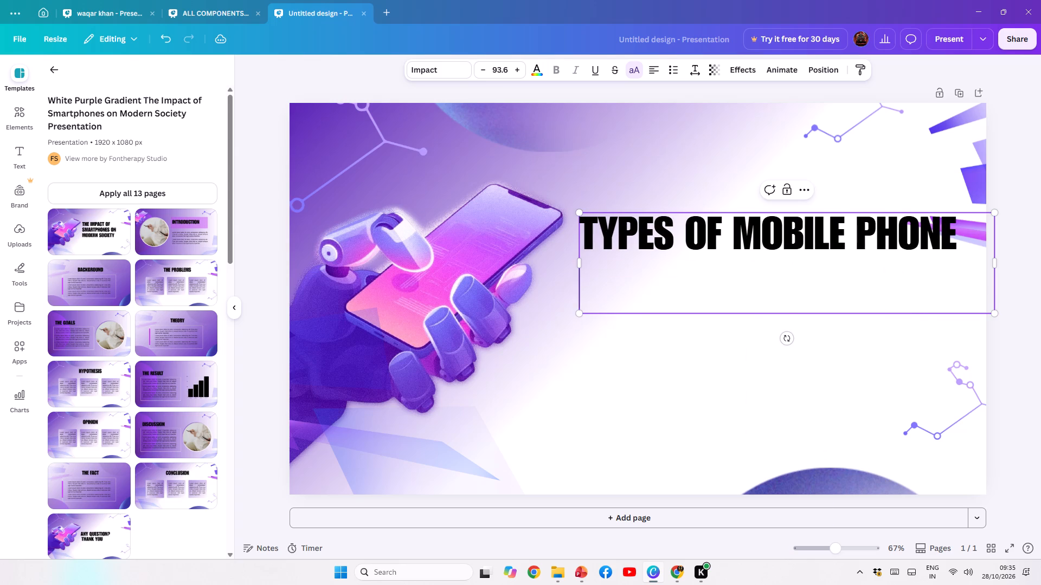
click(785, 297)
drag(782, 270, 670, 216)
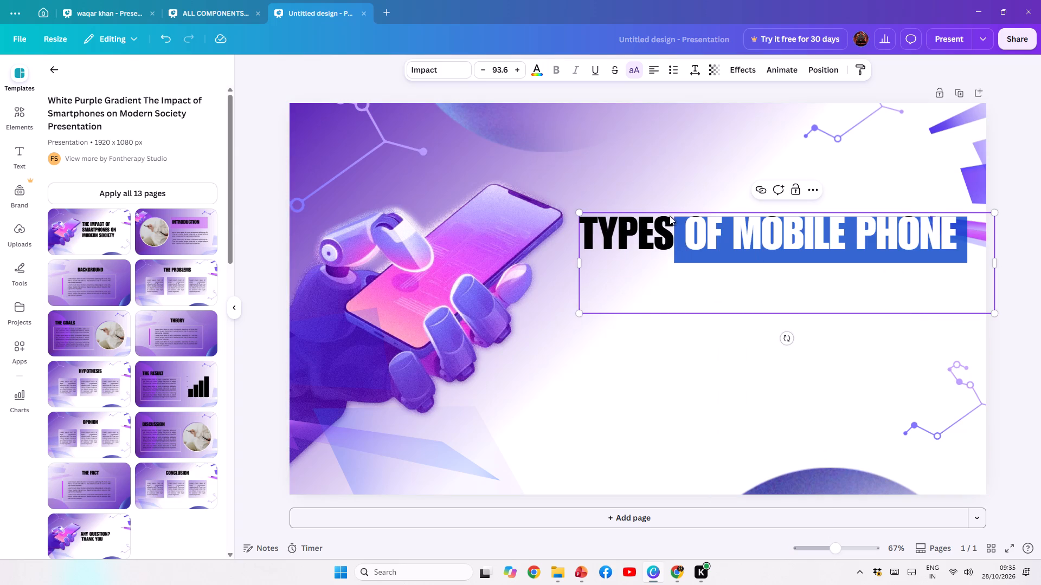
click(683, 295)
click(615, 348)
Move the title up to the page's top edge, above the smartphone illustration.
drag(707, 276, 593, 179)
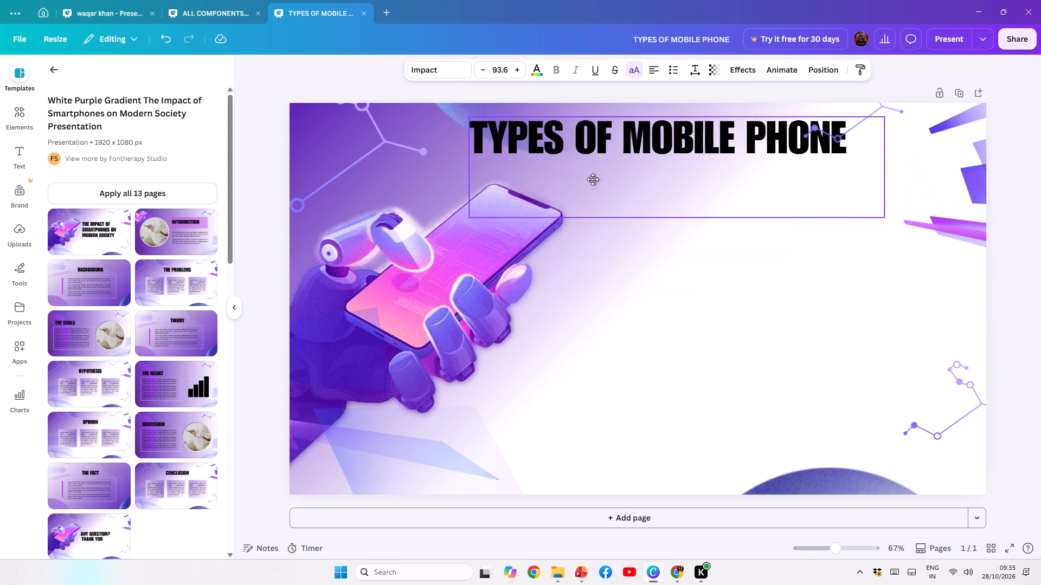
drag(593, 179, 570, 168)
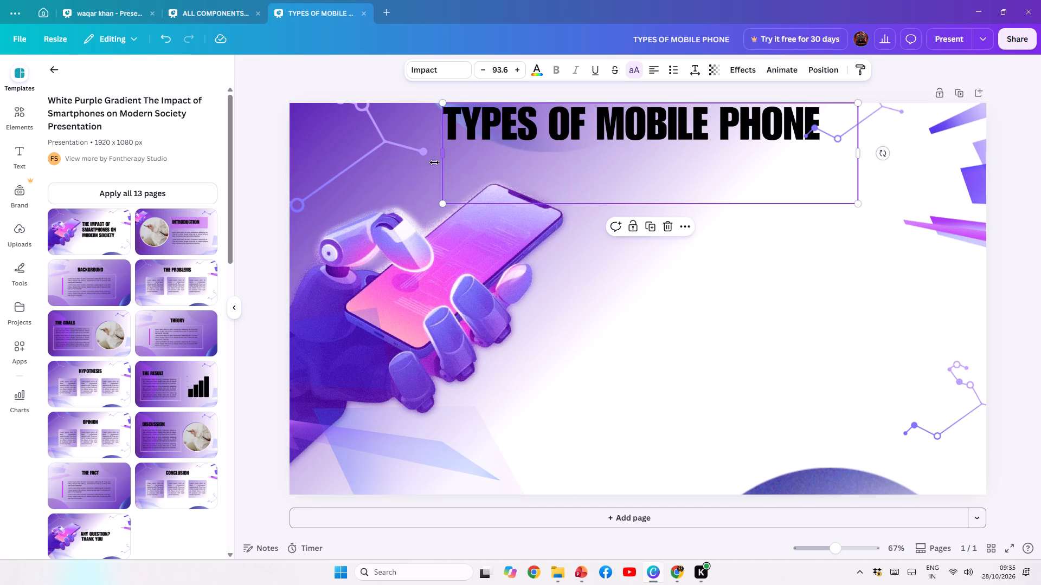
Remove the empty line below the title text so that its box fits a single line.
click(672, 182)
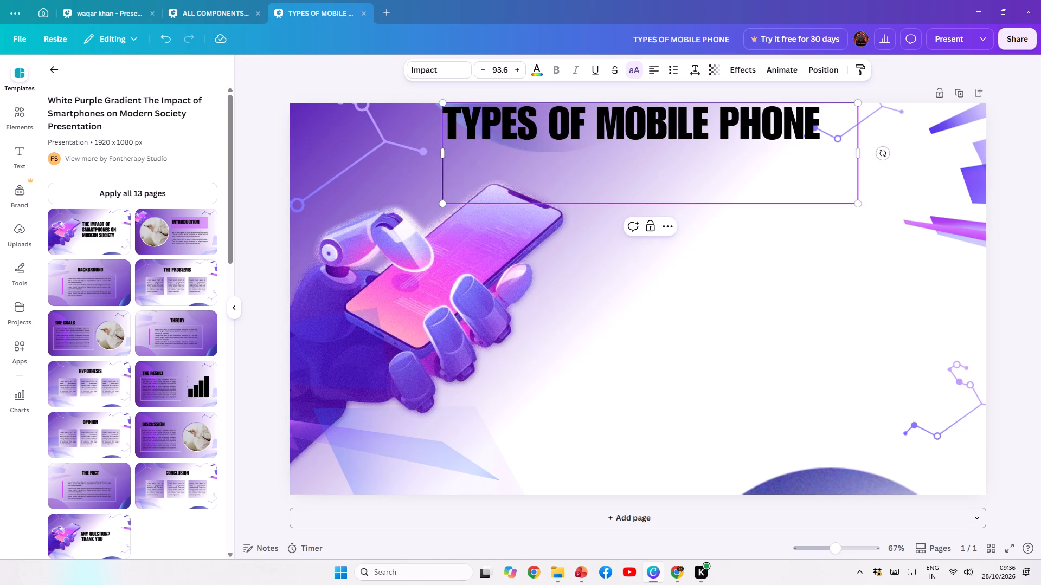
click(644, 175)
click(656, 180)
key(BackSpace)
click(743, 225)
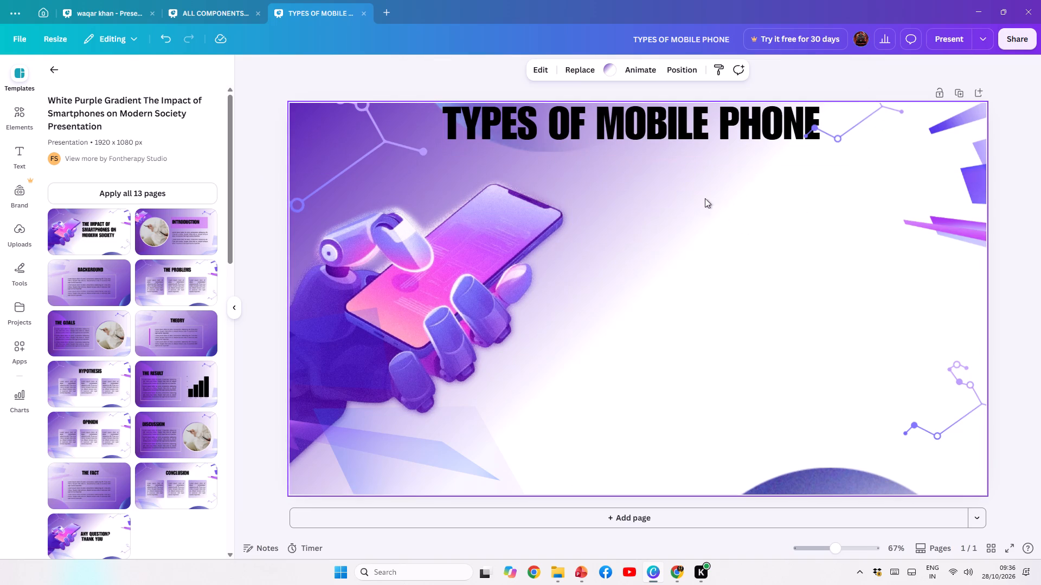
Reposition the title slightly below the page's top edge, roughly centred horizontally and clear of the node graphic beside it.
drag(685, 139, 691, 145)
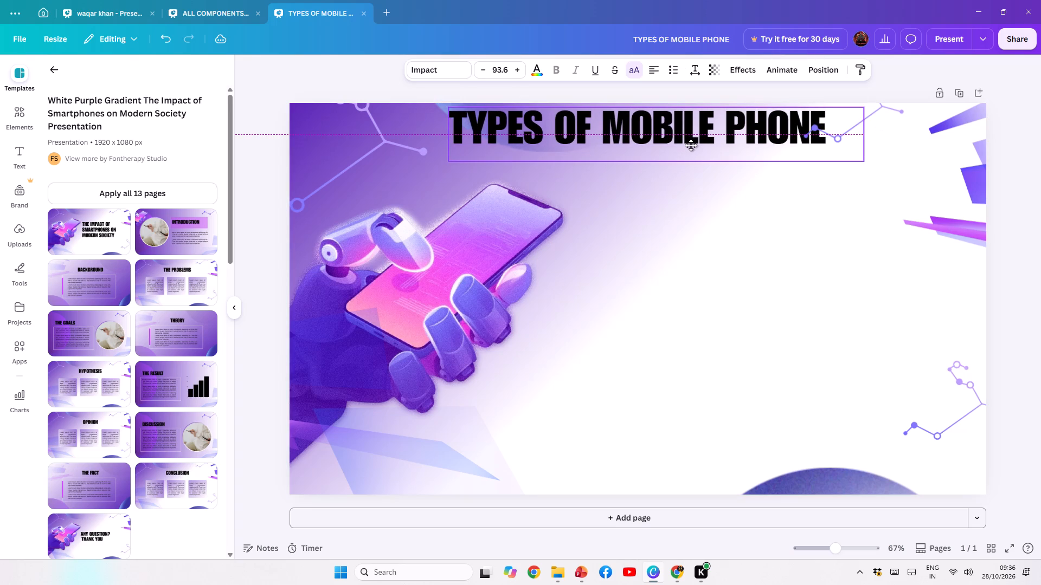
drag(691, 145, 697, 144)
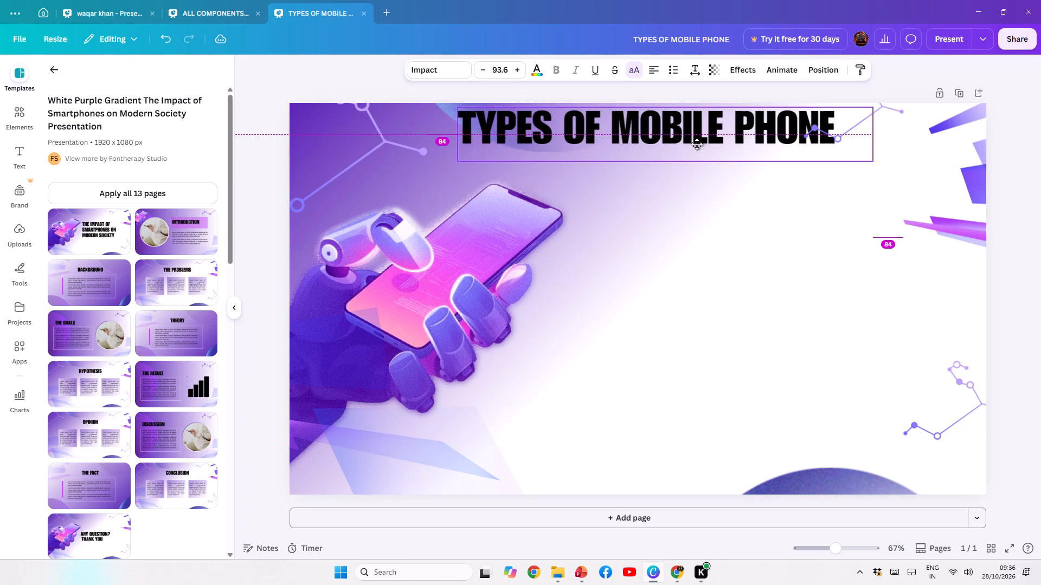
drag(697, 144, 679, 144)
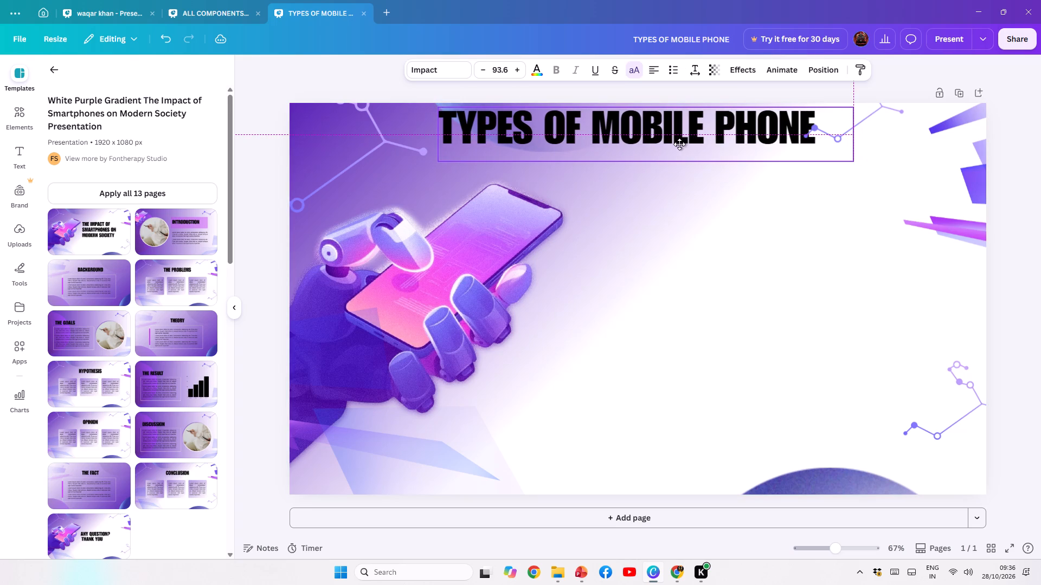
drag(679, 144, 667, 144)
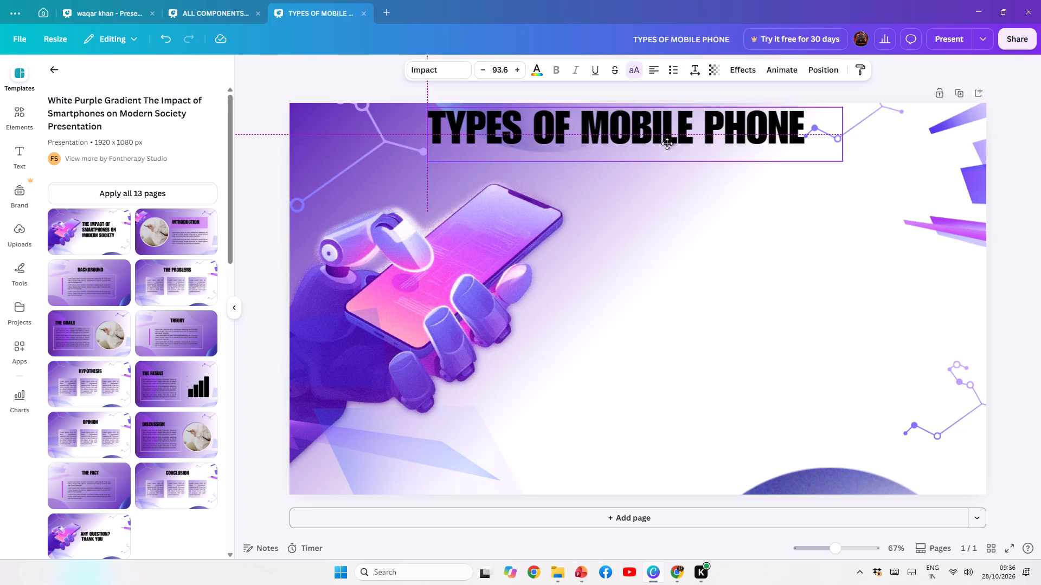
drag(667, 144, 666, 142)
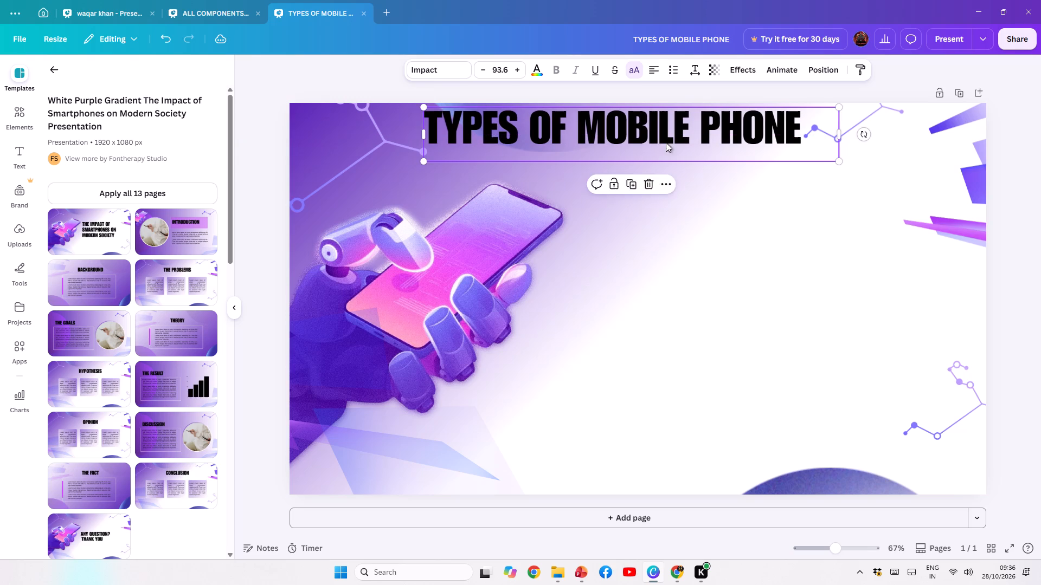
click(760, 244)
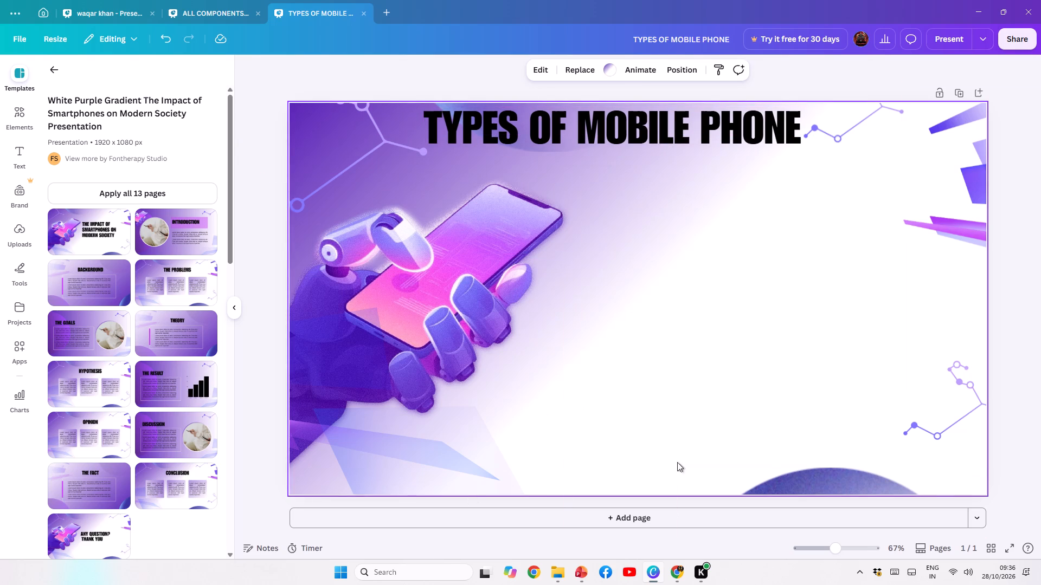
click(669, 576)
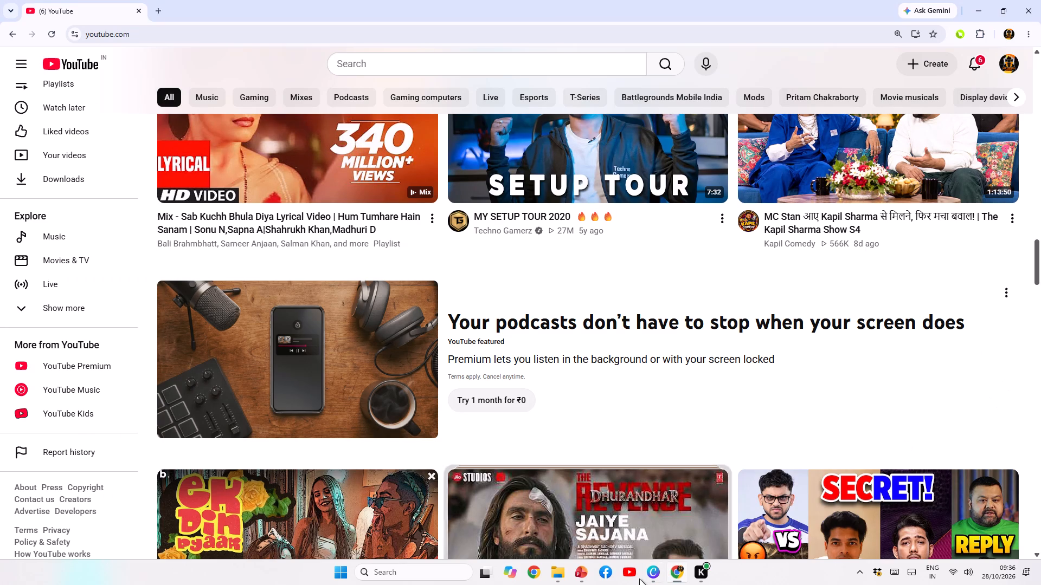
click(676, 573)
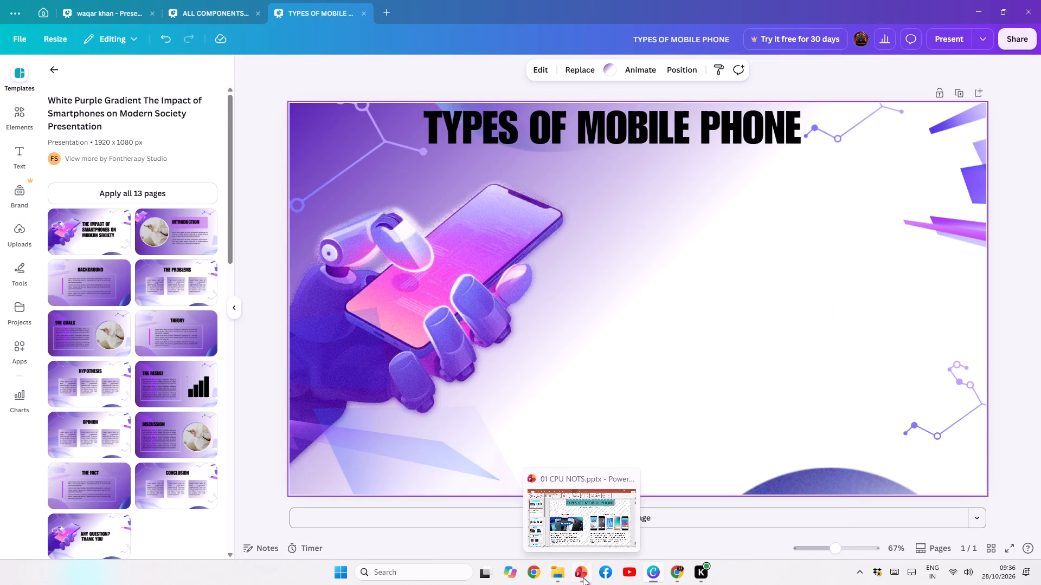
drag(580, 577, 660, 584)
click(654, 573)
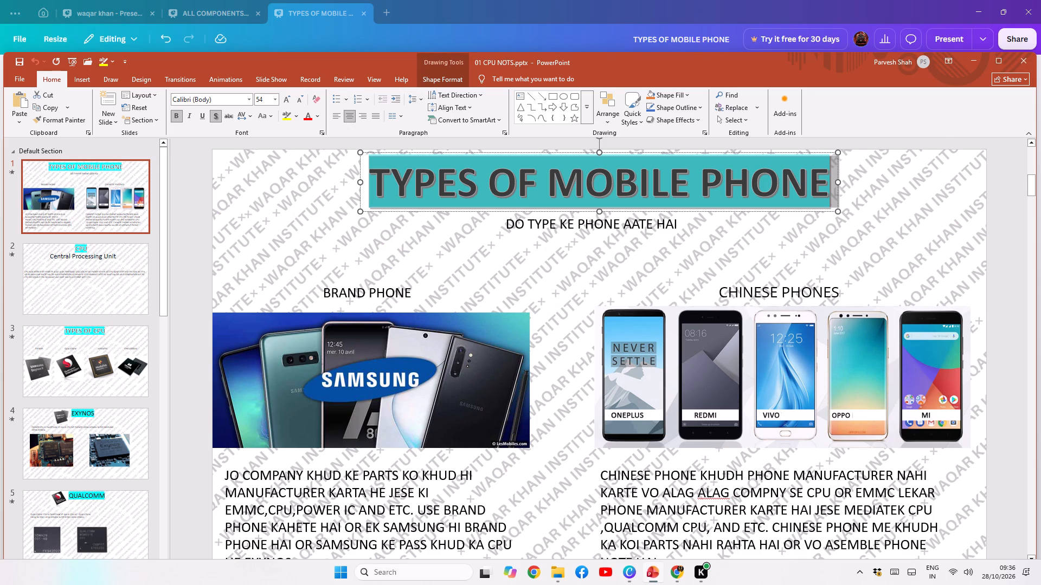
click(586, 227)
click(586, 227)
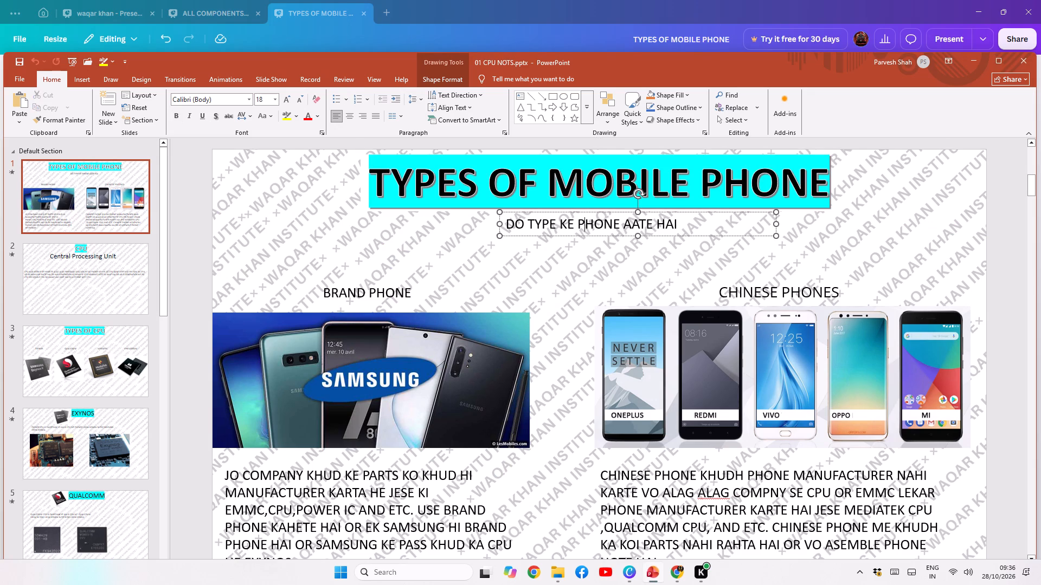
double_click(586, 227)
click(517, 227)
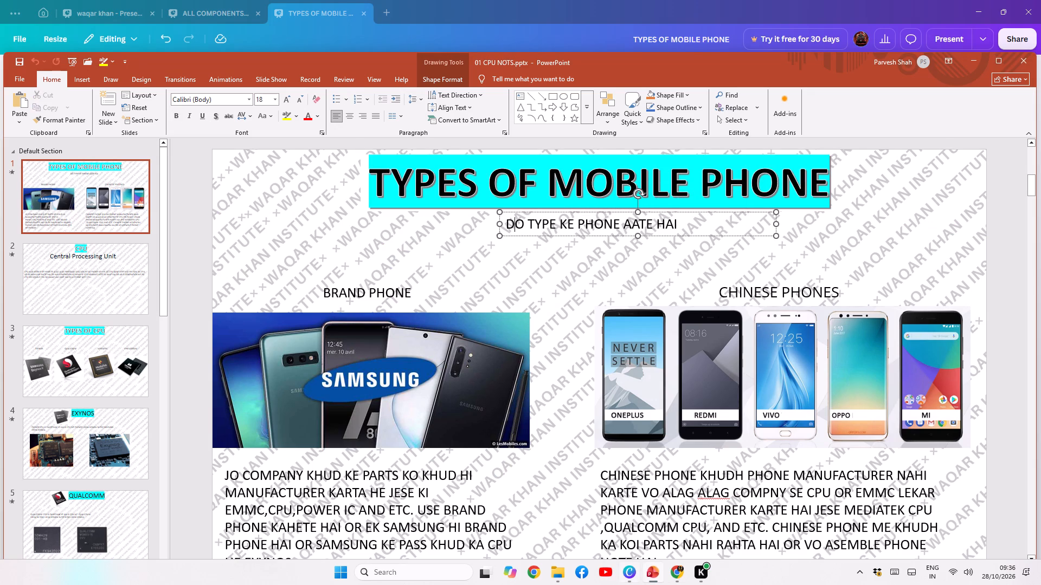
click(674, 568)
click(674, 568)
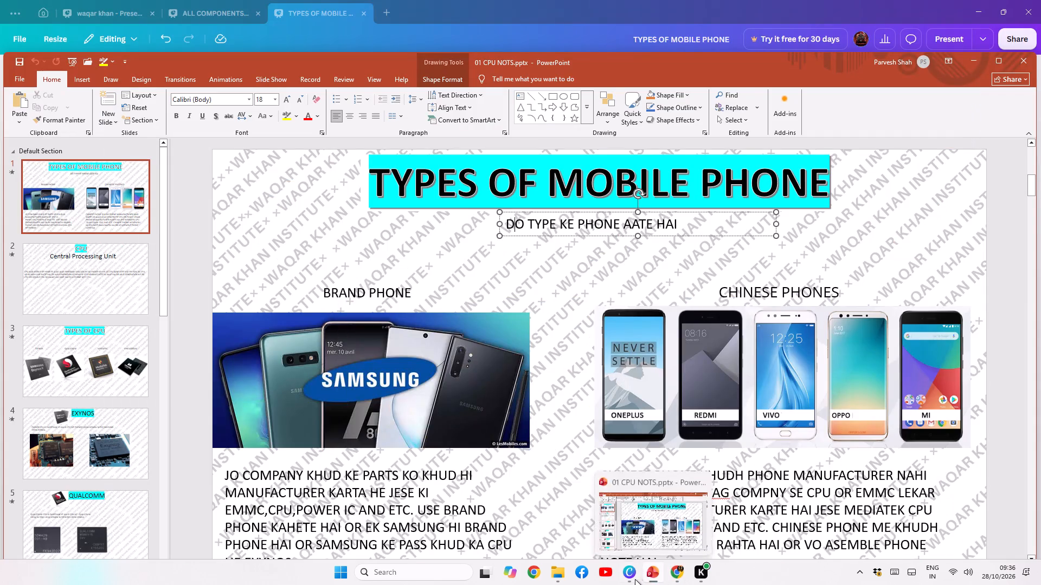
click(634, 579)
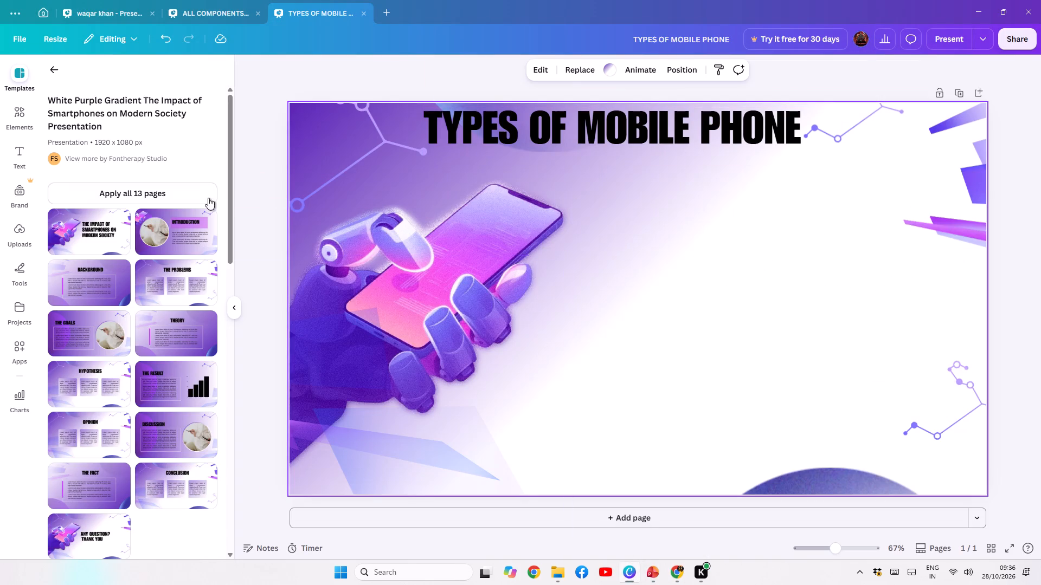
Delete the illustration of the robotic hand holding a smartphone from the page.
click(458, 264)
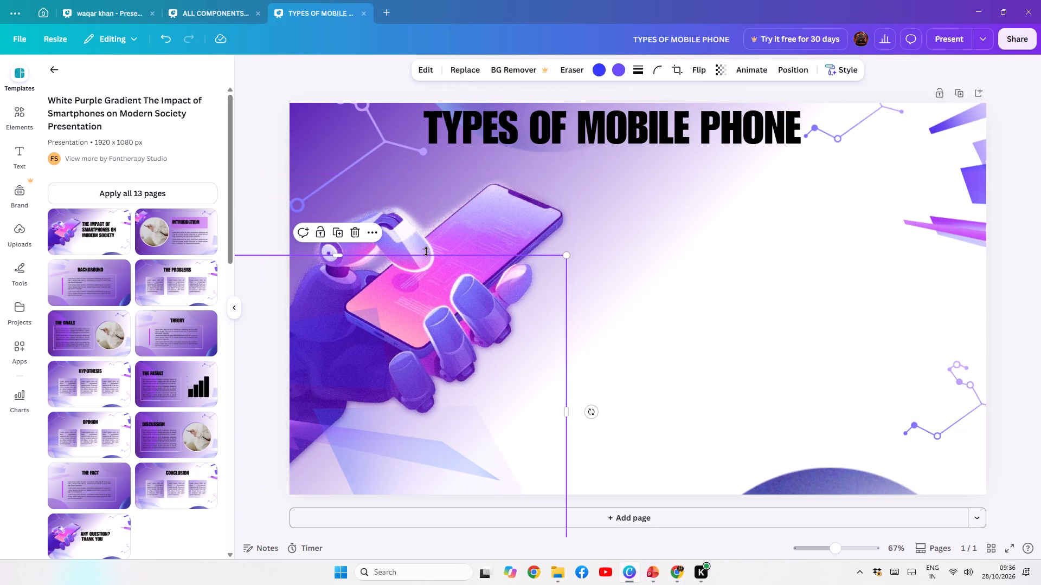
click(451, 215)
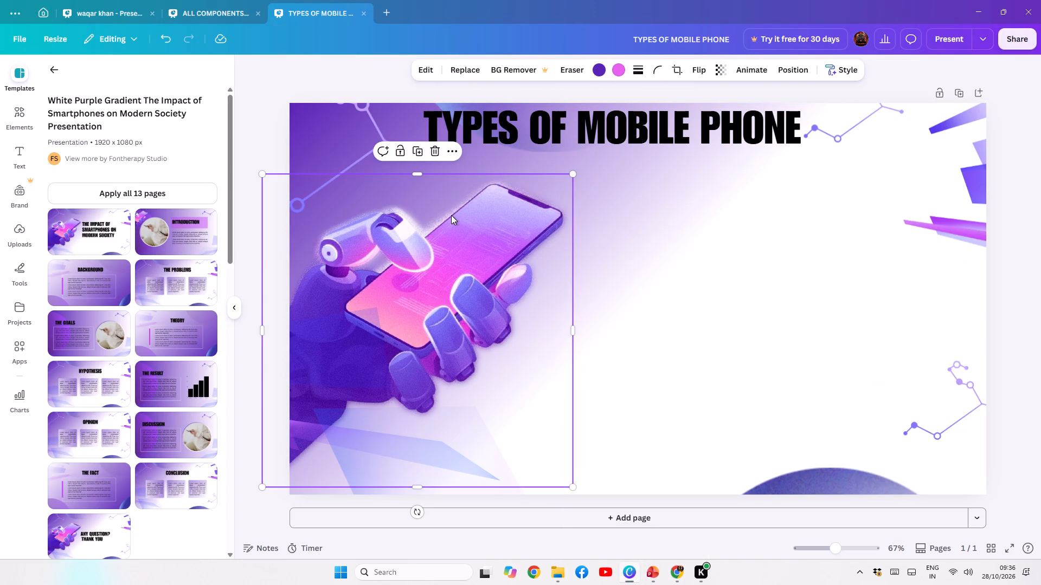
key(Delete)
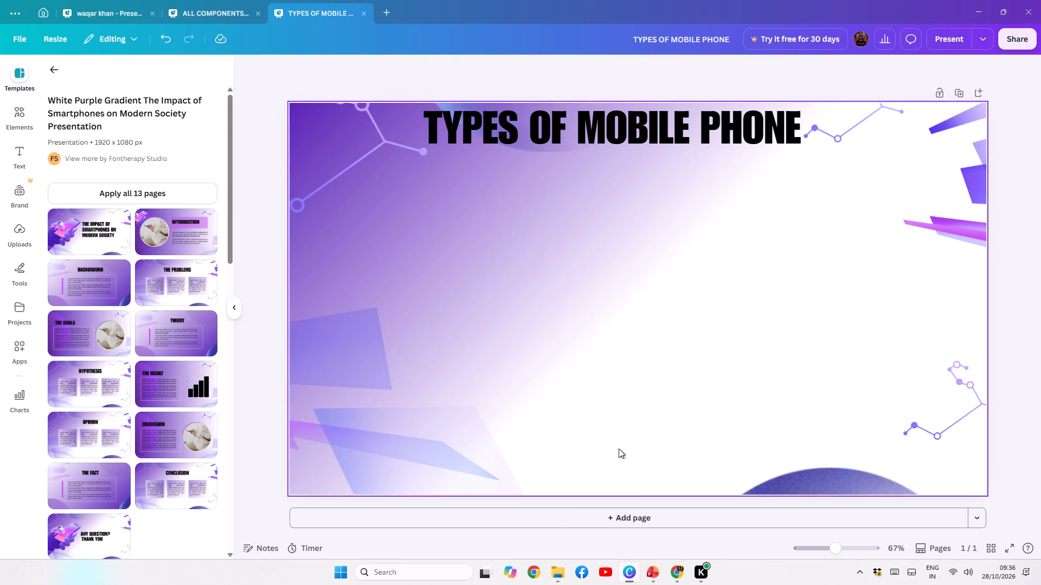
Copy the "BRAND PHONE" label from the first PowerPoint slide and paste it as text on the Canva page.
click(648, 573)
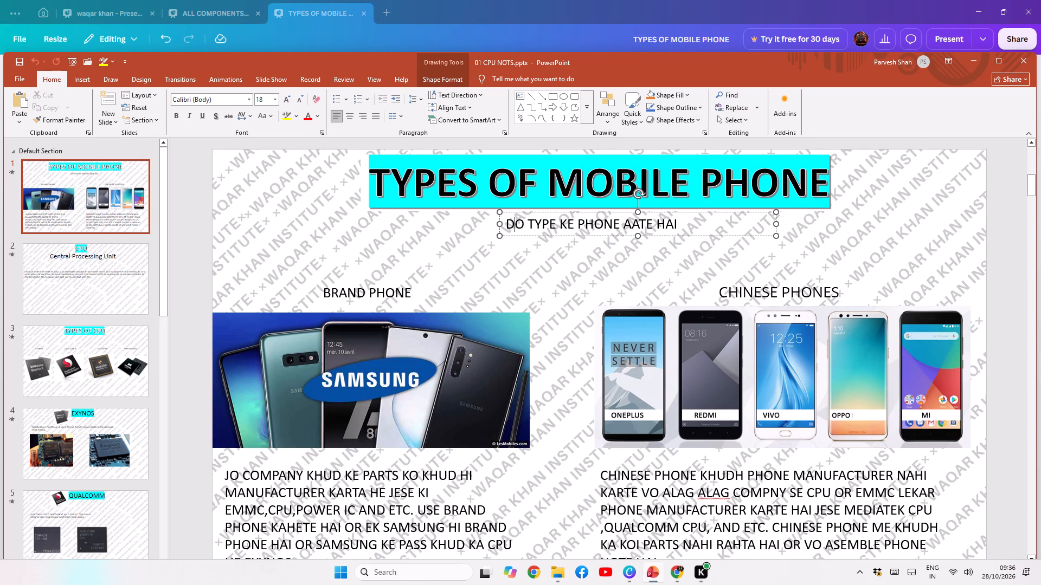
click(360, 298)
click(367, 294)
double_click(407, 291)
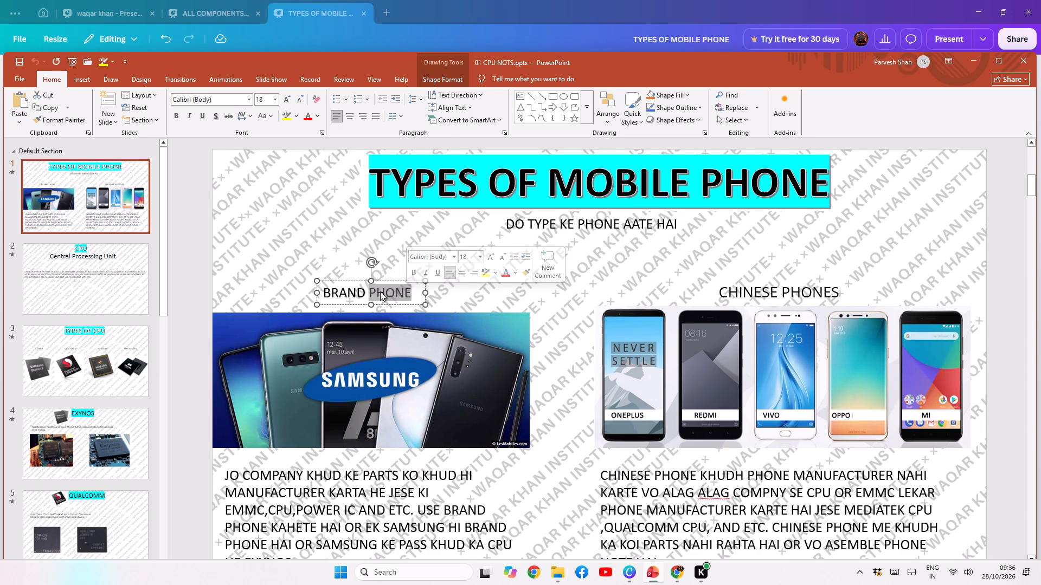
triple_click(380, 291)
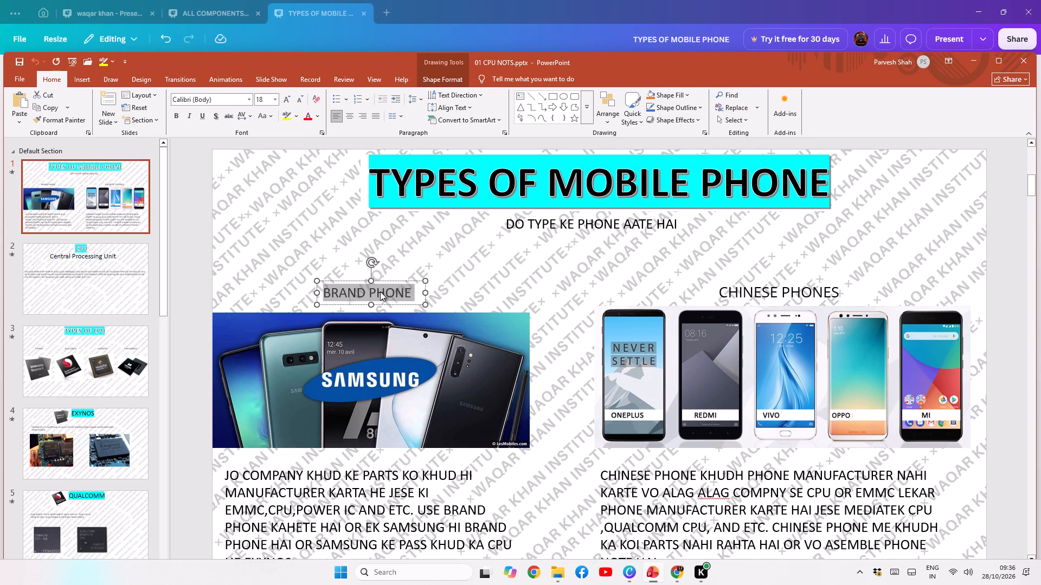
key(ctrl+c)
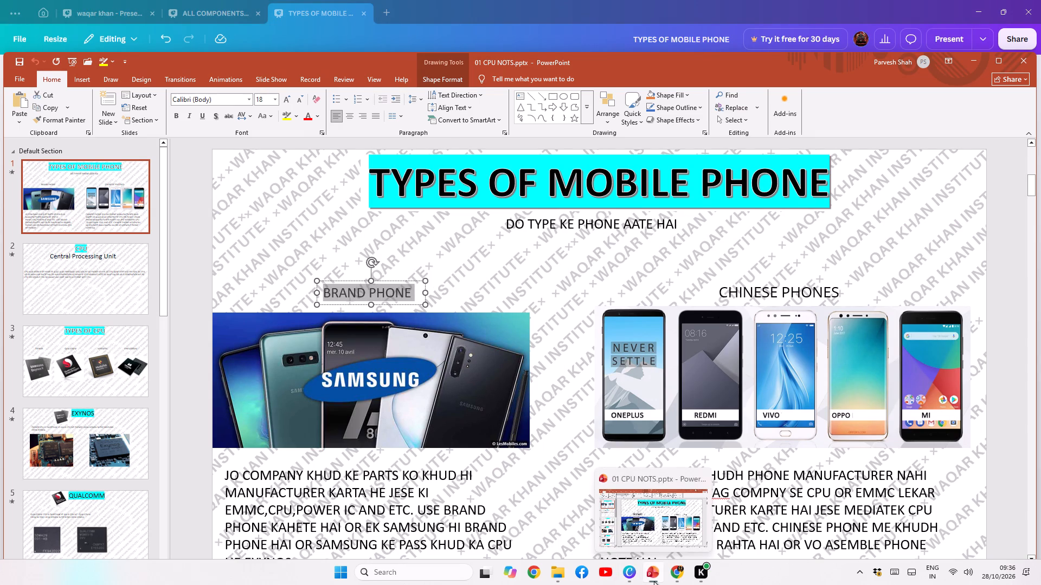
click(638, 574)
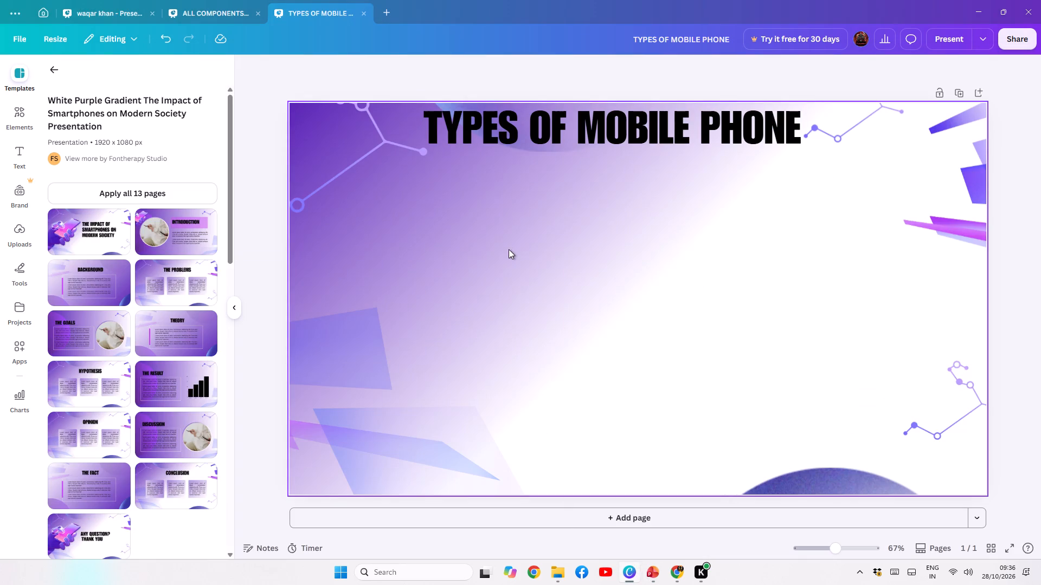
key(ctrl+v)
click(637, 327)
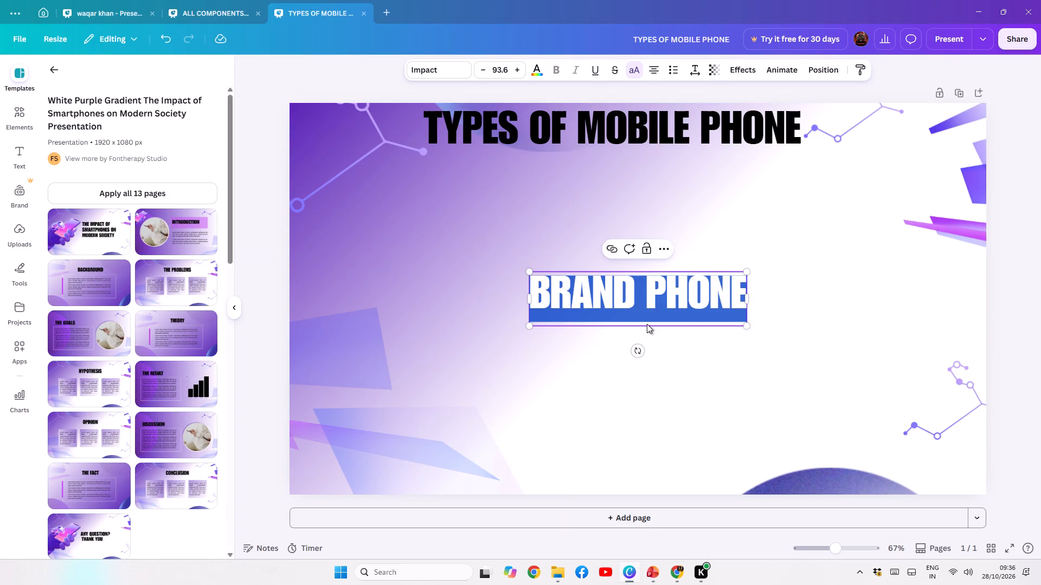
Move the "BRAND PHONE" text to the left side of the page, just below the title.
click(672, 309)
drag(673, 305, 455, 240)
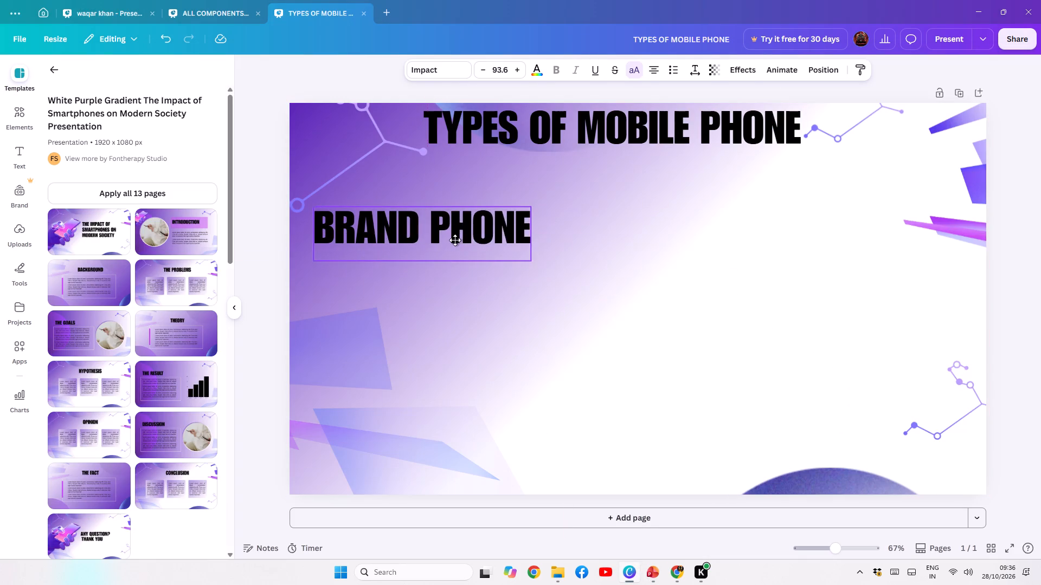
drag(455, 240, 456, 213)
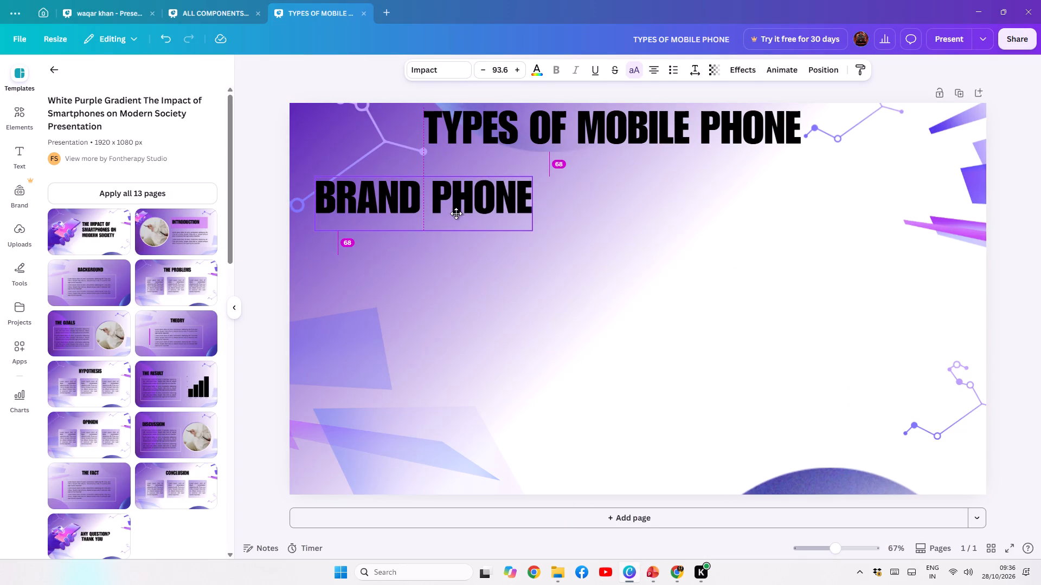
drag(456, 213, 456, 216)
Copy the "CHINESE PHONES" label from the first PowerPoint slide and paste it as text on the Canva page.
click(661, 576)
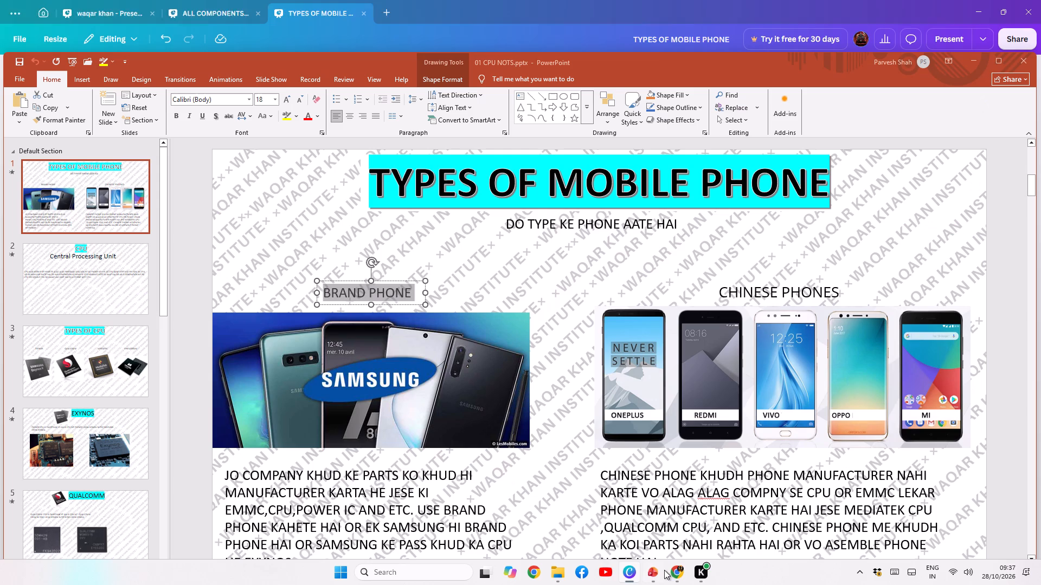
triple_click(776, 287)
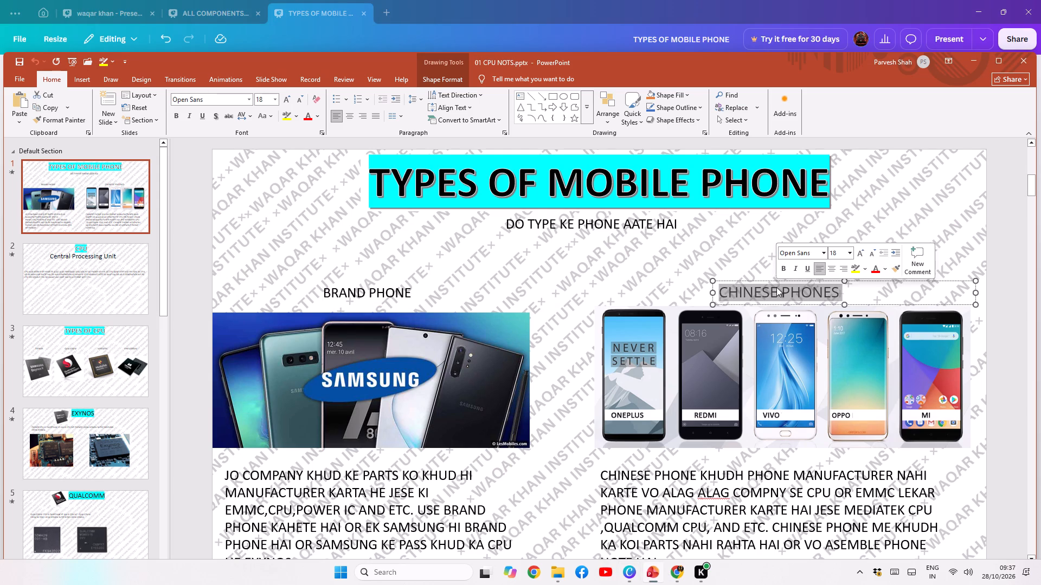
key(ctrl+c)
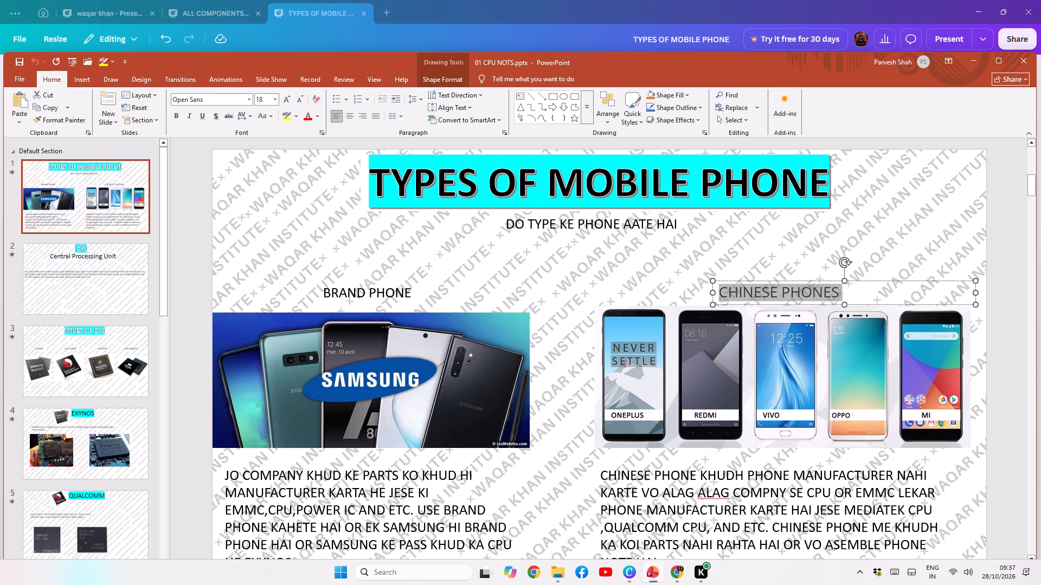
click(626, 578)
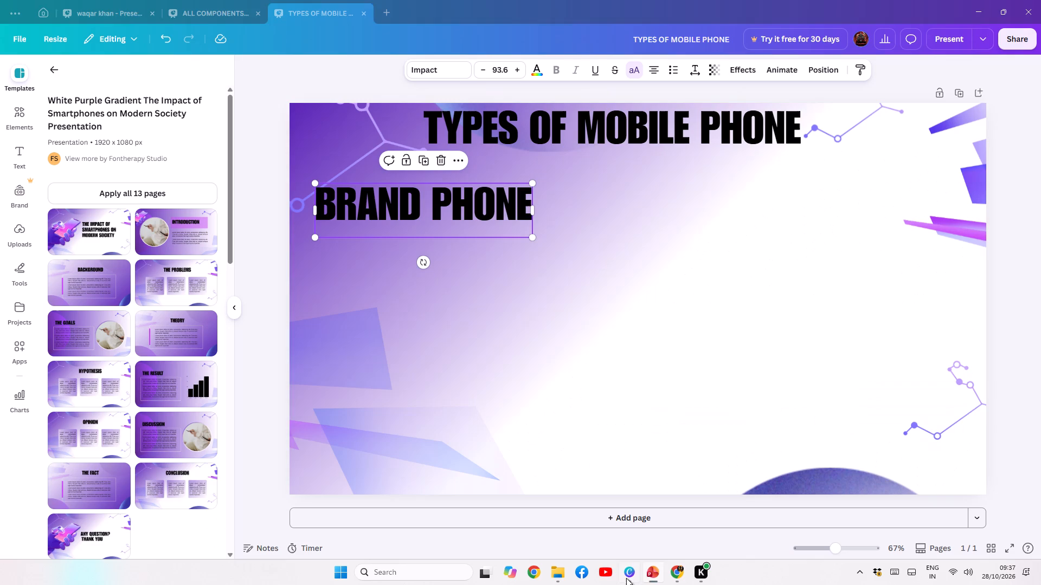
key(ctrl+v)
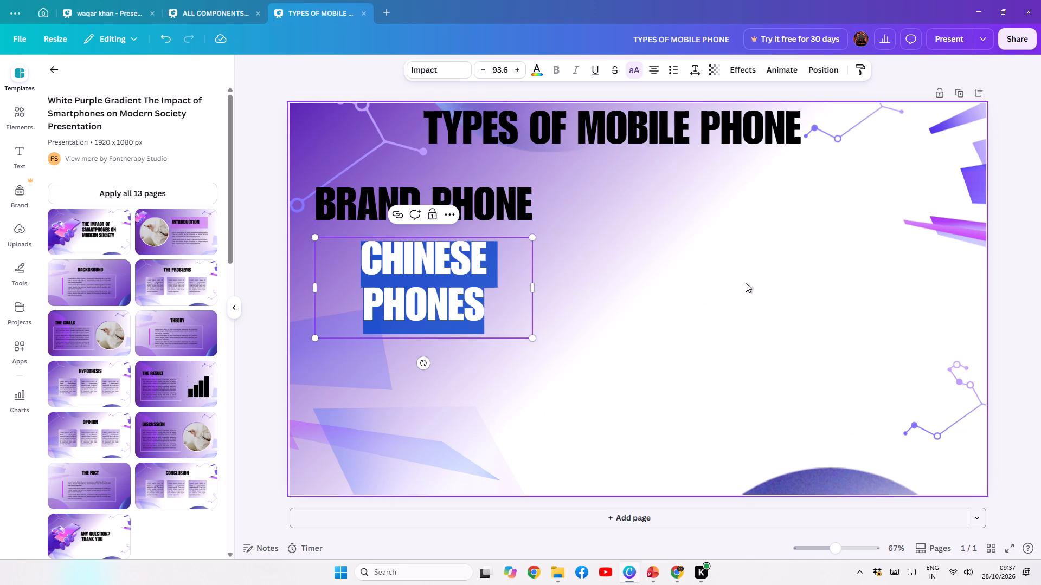
Widen the "CHINESE PHONES" text box so it fits on one line and scale its text down to size 86.8.
drag(435, 280, 446, 280)
click(493, 318)
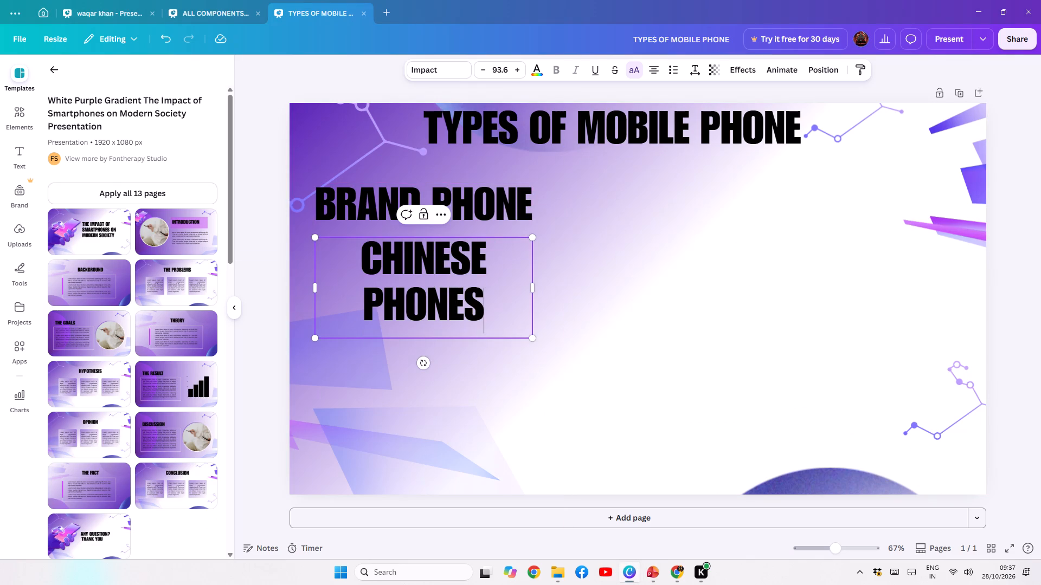
drag(536, 290, 613, 296)
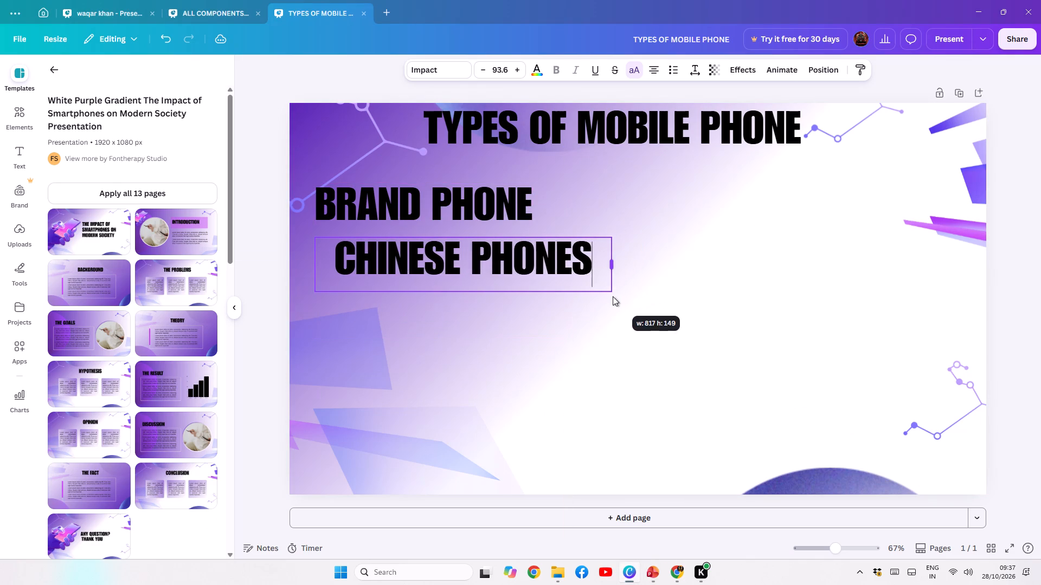
drag(613, 296, 608, 296)
drag(606, 293, 587, 278)
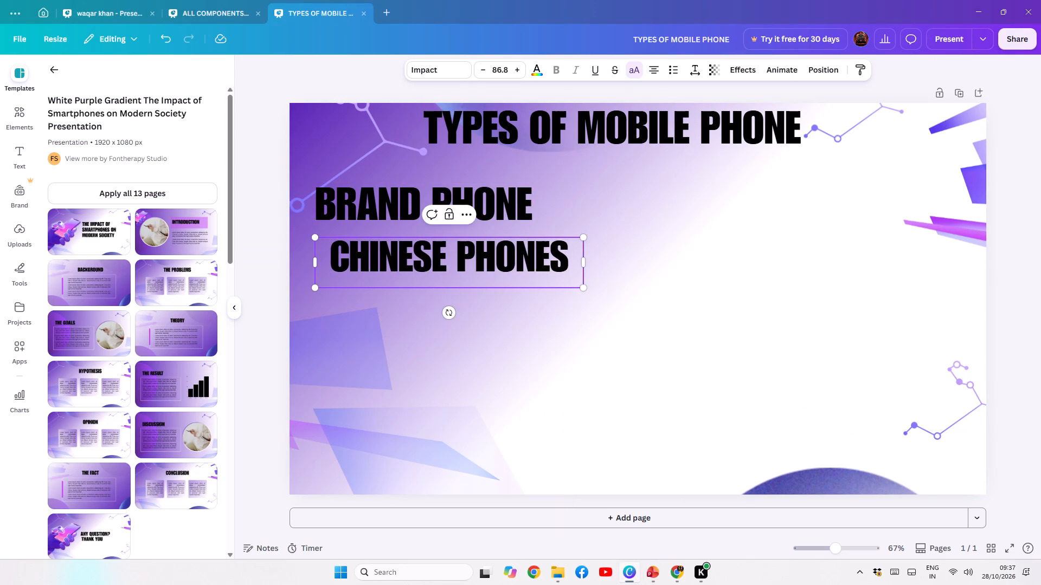
Move the "CHINESE PHONES" text to the right side of the page, level with the "BRAND PHONE" heading.
click(516, 353)
click(505, 270)
drag(519, 257, 705, 253)
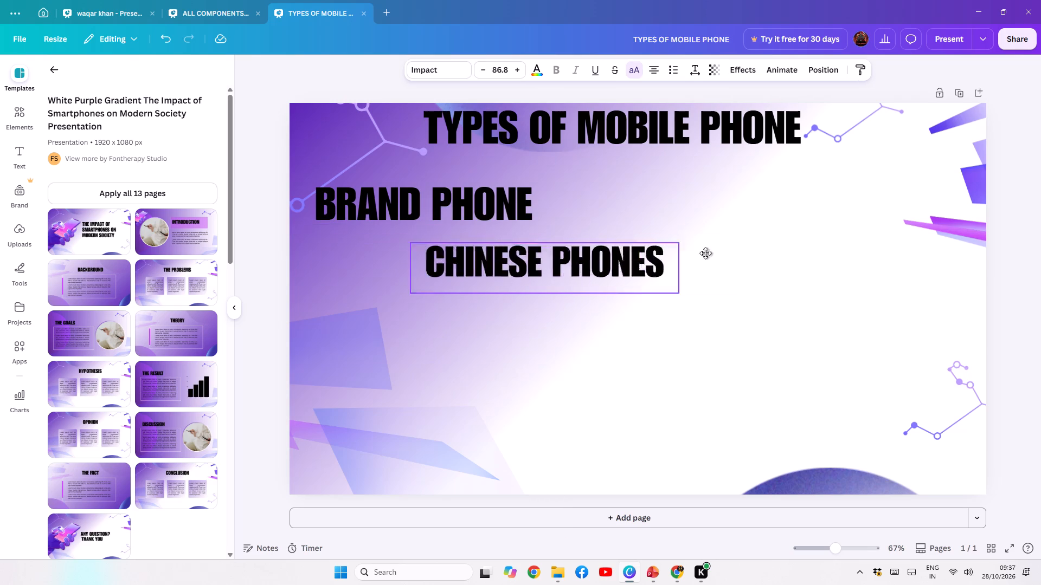
drag(705, 253, 889, 206)
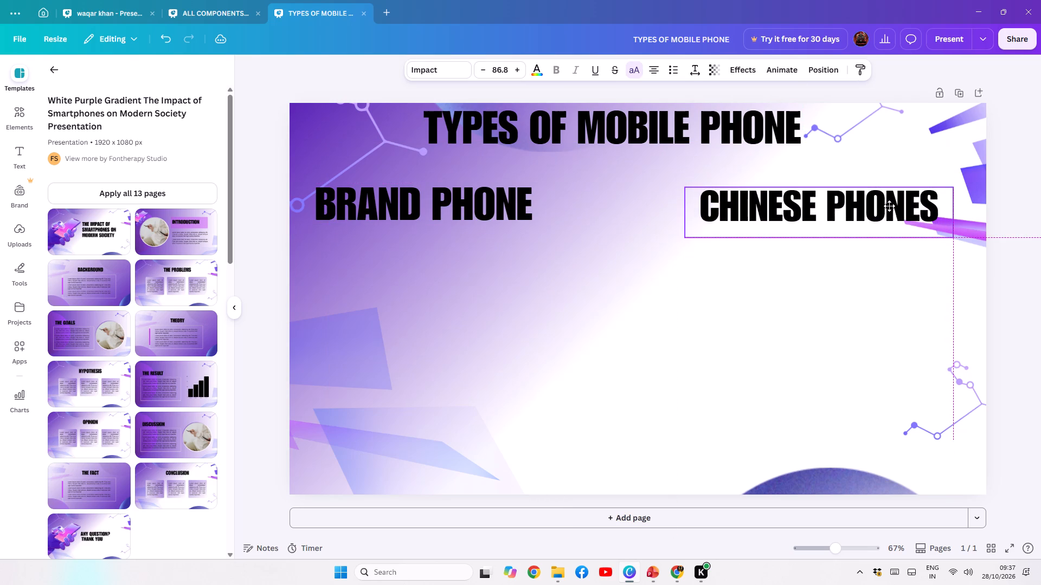
drag(889, 206, 890, 203)
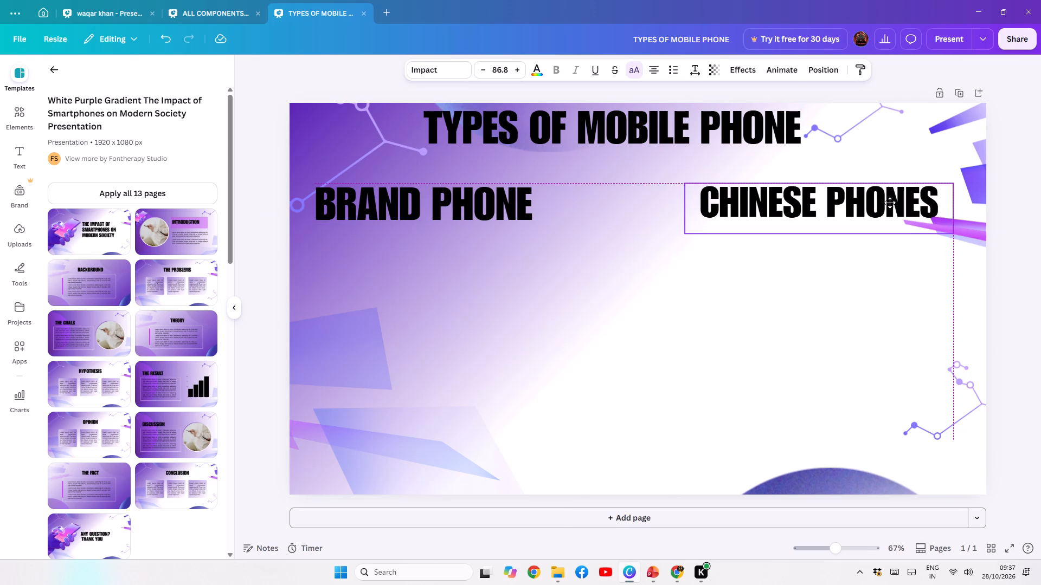
drag(890, 203, 890, 203)
click(695, 289)
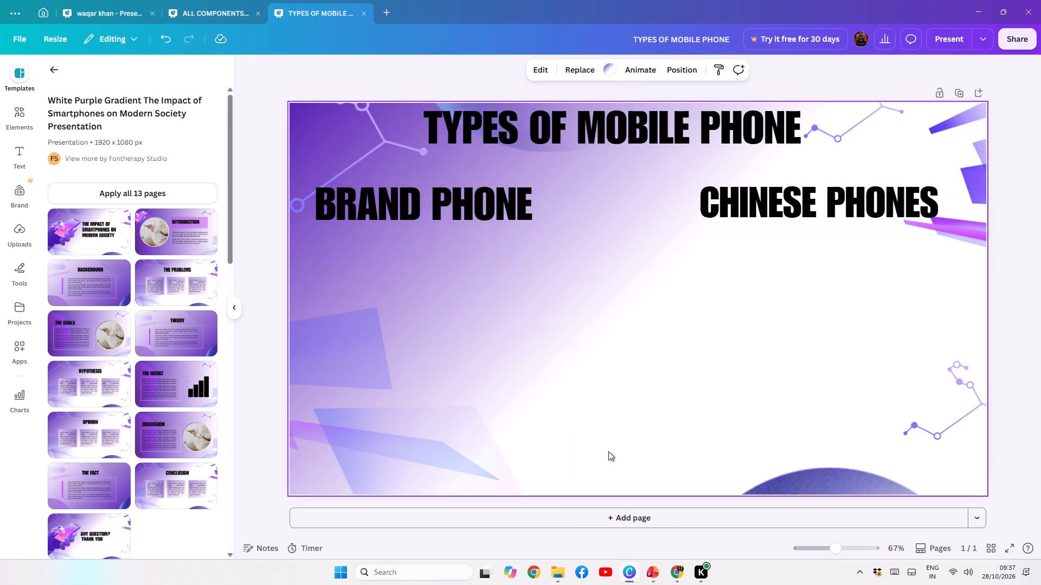
Copy the Samsung phones picture from the first PowerPoint slide and paste it onto the Canva page.
click(647, 580)
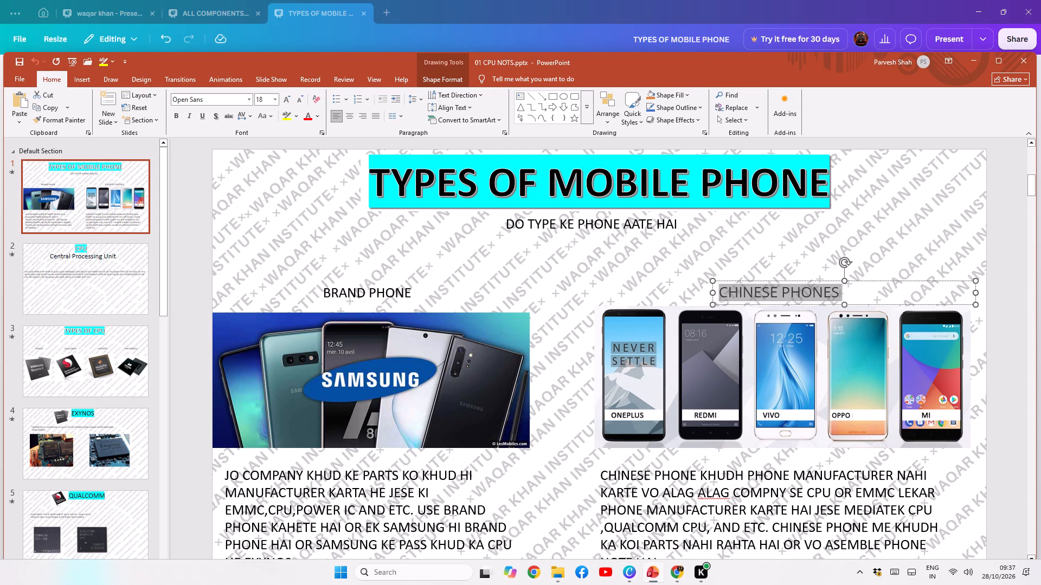
click(418, 419)
key(ctrl+c)
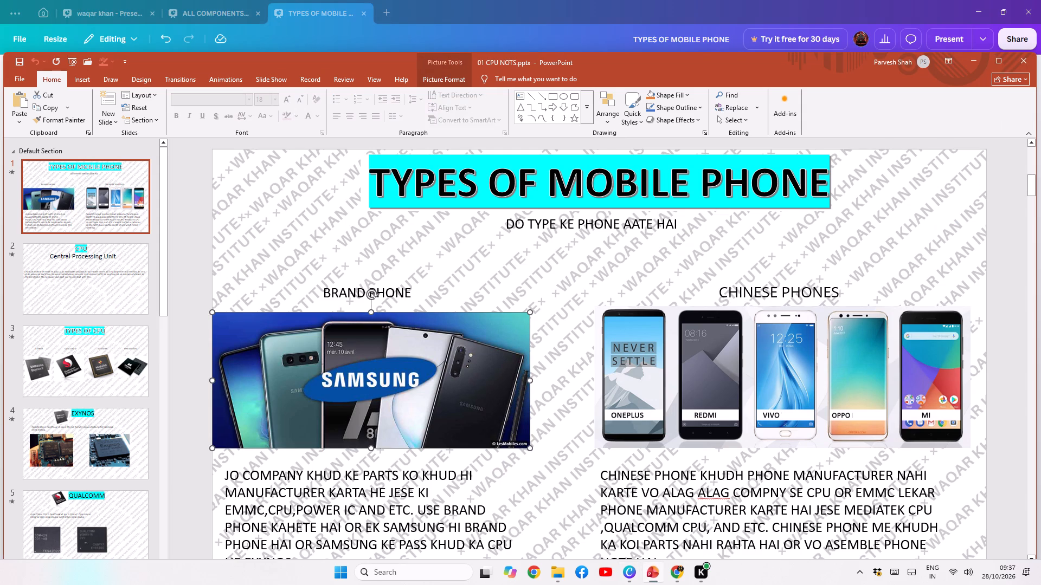
scroll(339, 430, down, 2)
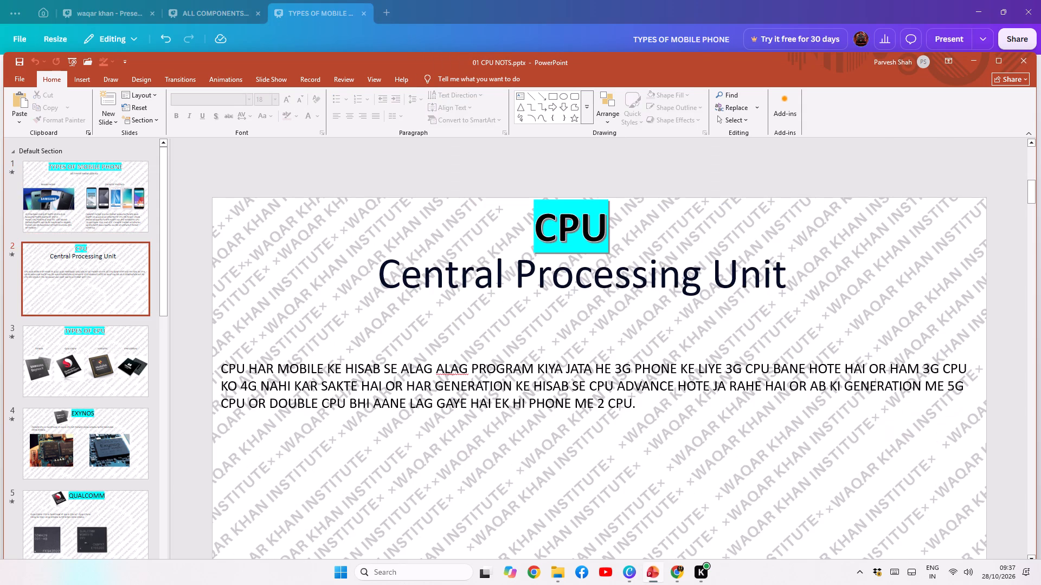
scroll(339, 430, up, 3)
click(897, 264)
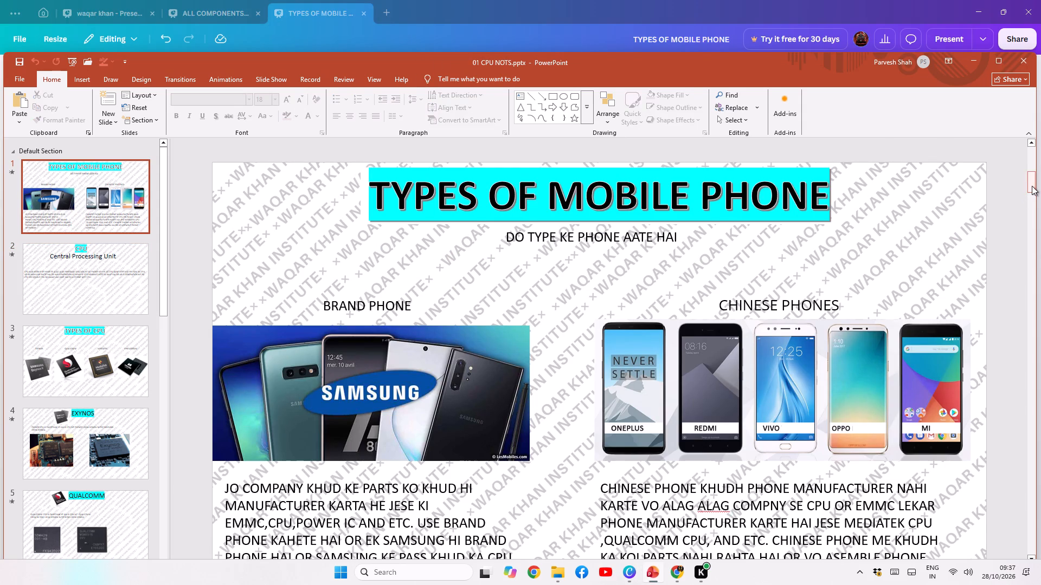
drag(1032, 186, 1032, 192)
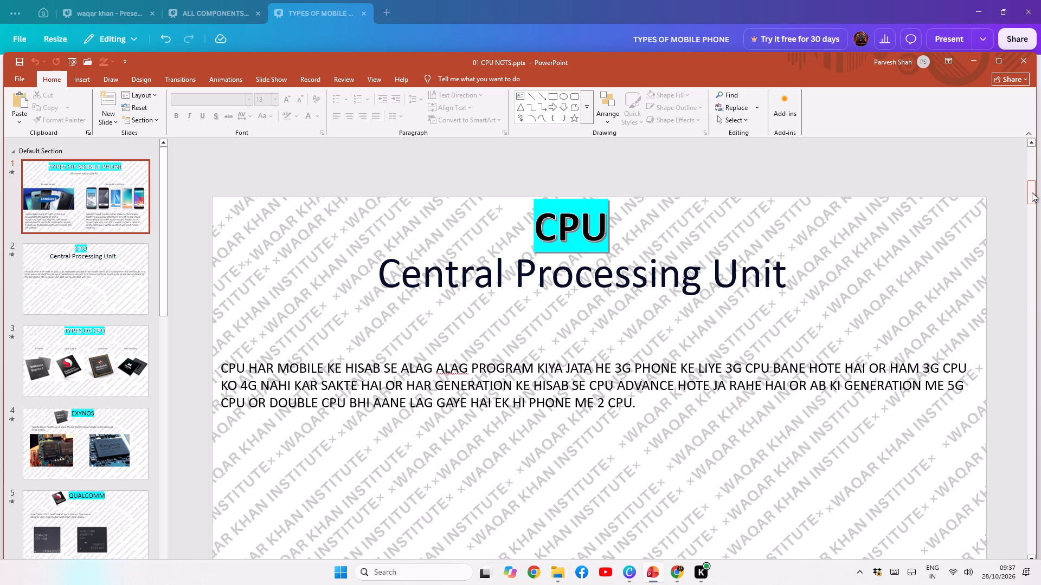
drag(1032, 192, 1031, 185)
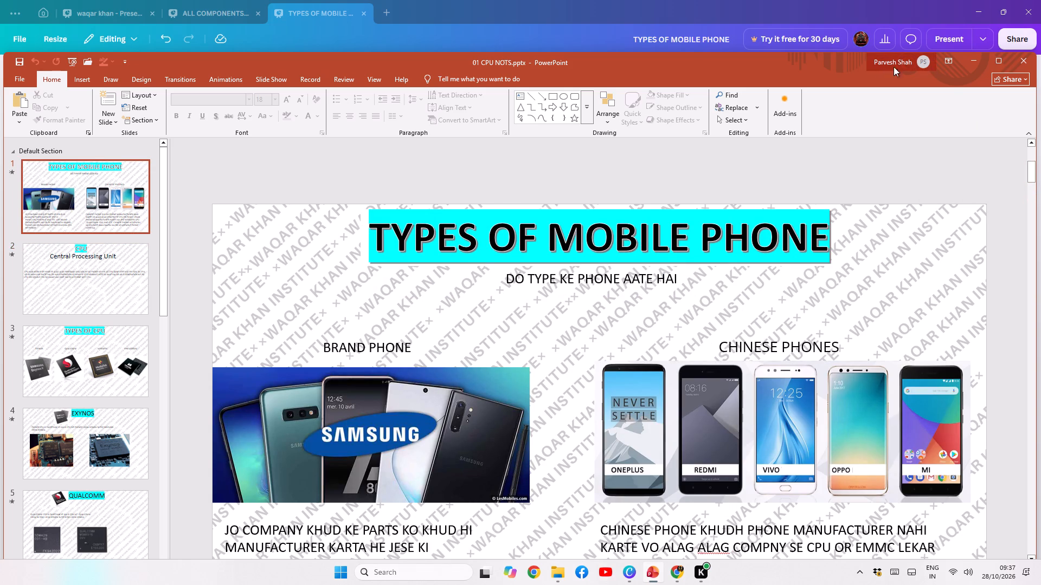
click(1003, 60)
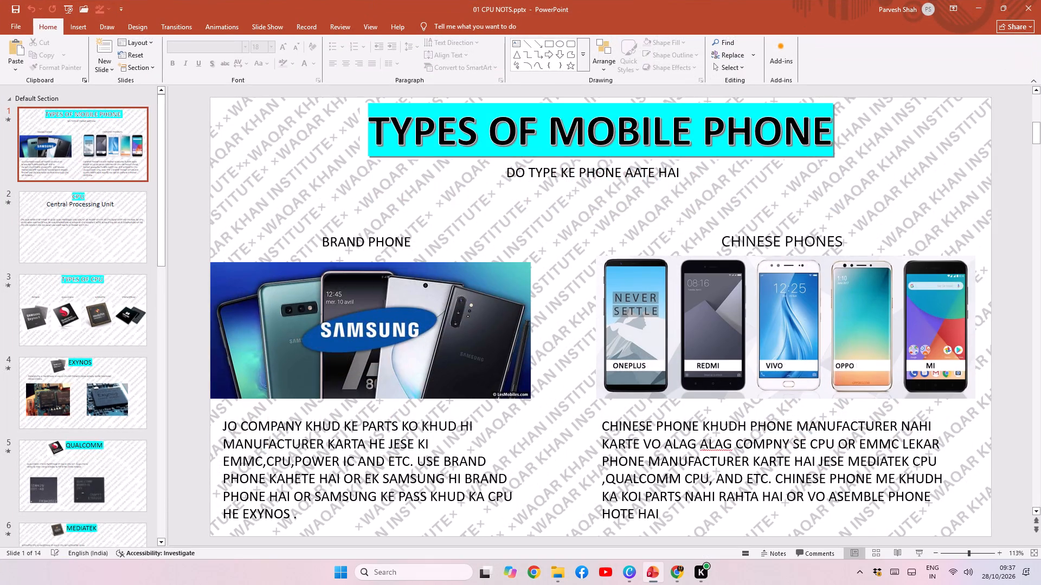
click(303, 362)
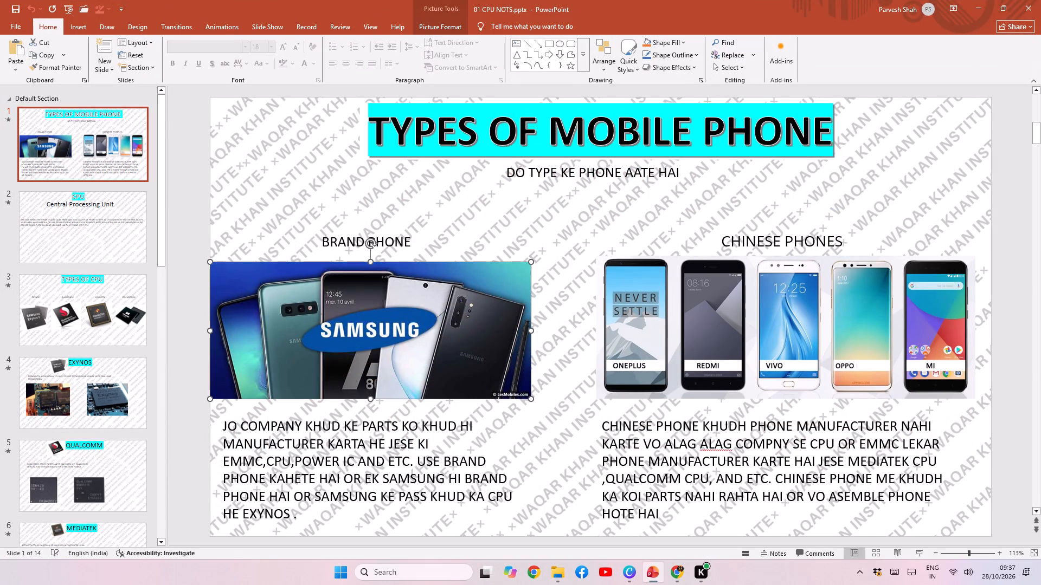
key(ctrl+c)
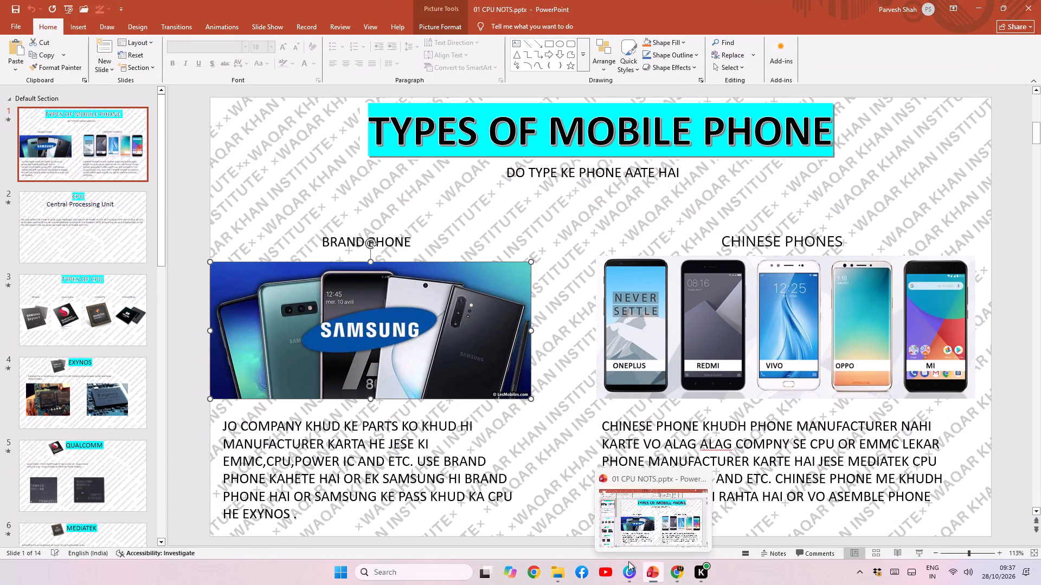
click(628, 561)
key(ctrl+v)
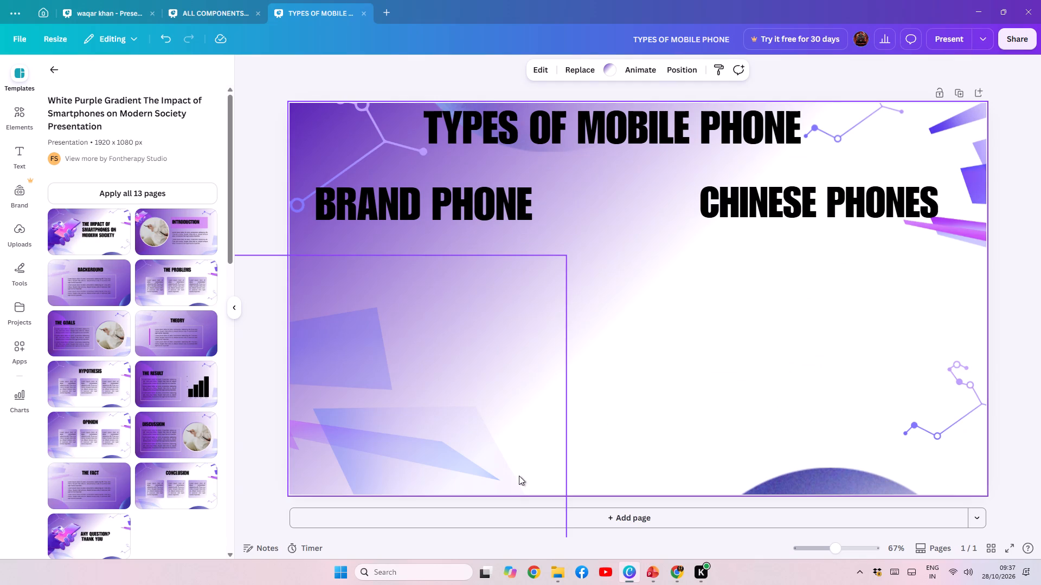
Shrink the Samsung picture and place it directly below the "BRAND PHONE" heading, centred under it near the page's left edge.
drag(670, 316, 615, 365)
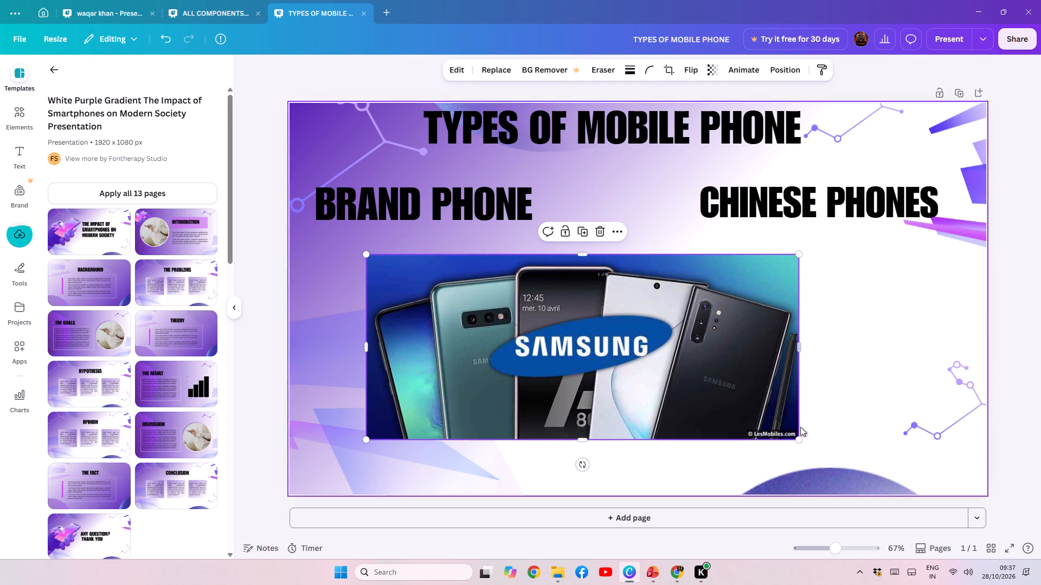
drag(796, 439, 643, 400)
drag(541, 344, 499, 339)
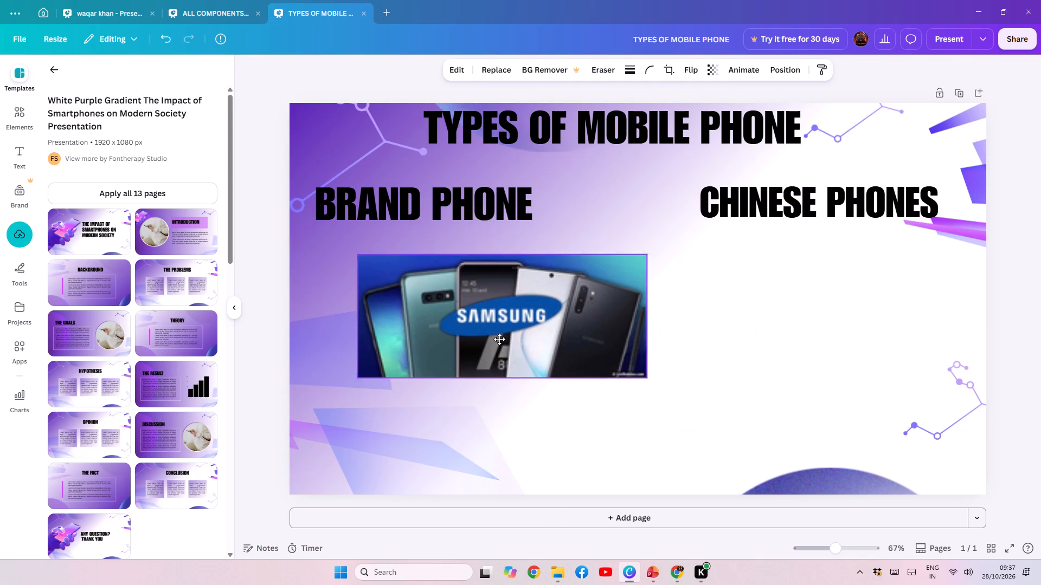
drag(499, 339, 471, 321)
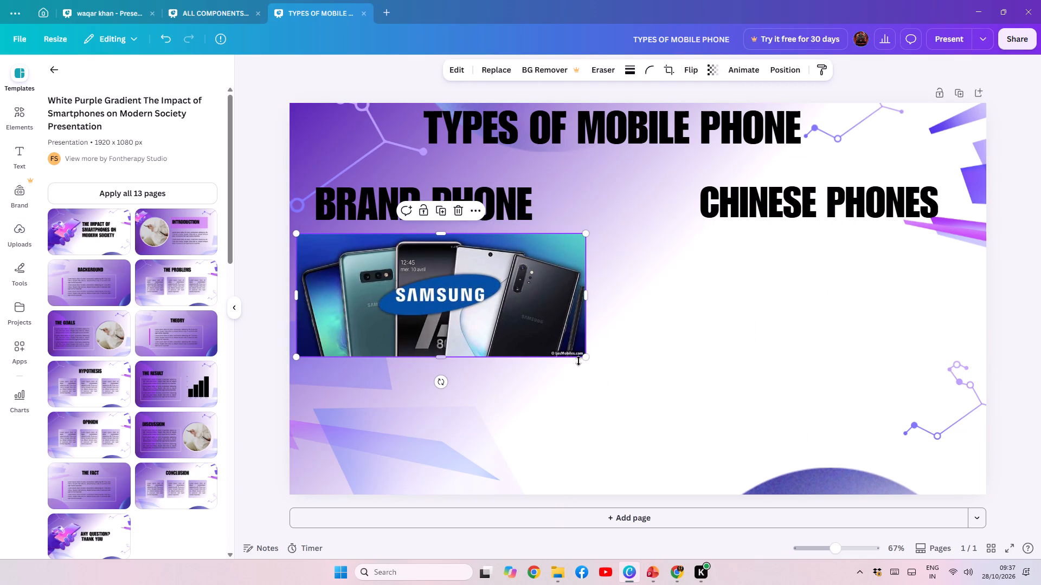
drag(586, 360, 558, 351)
click(469, 308)
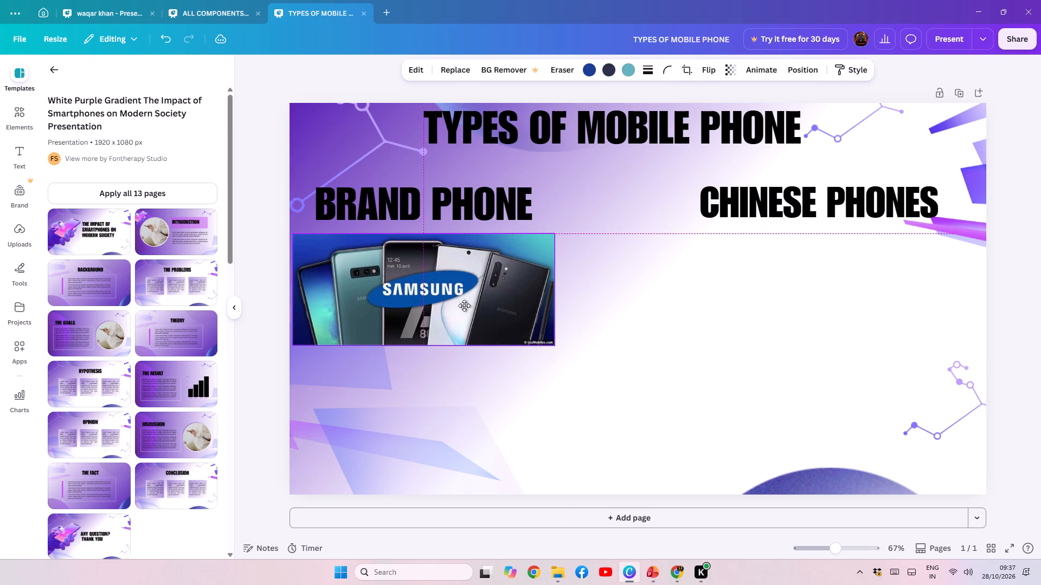
click(652, 406)
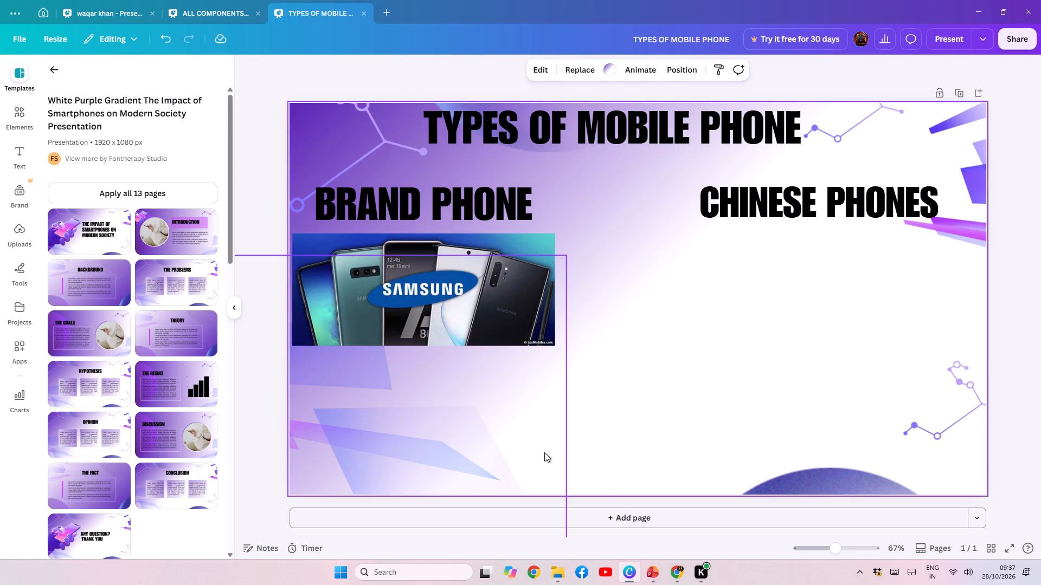
Copy the brand phone description paragraph below the Samsung picture in PowerPoint and paste it as text on the Canva page.
click(651, 577)
triple_click(372, 464)
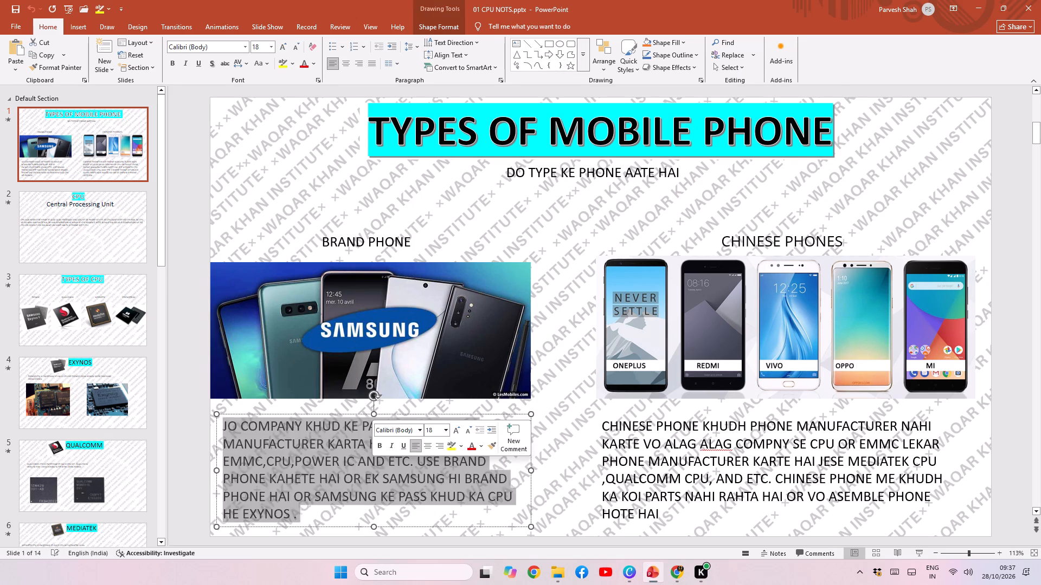
click(372, 464)
double_click(372, 464)
click(372, 464)
key(ctrl+c)
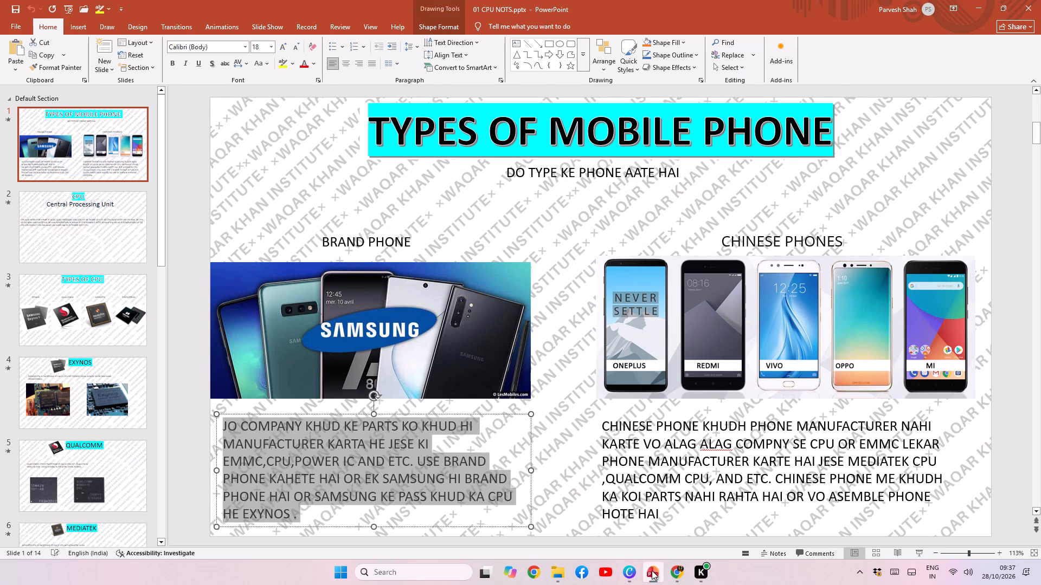
click(633, 577)
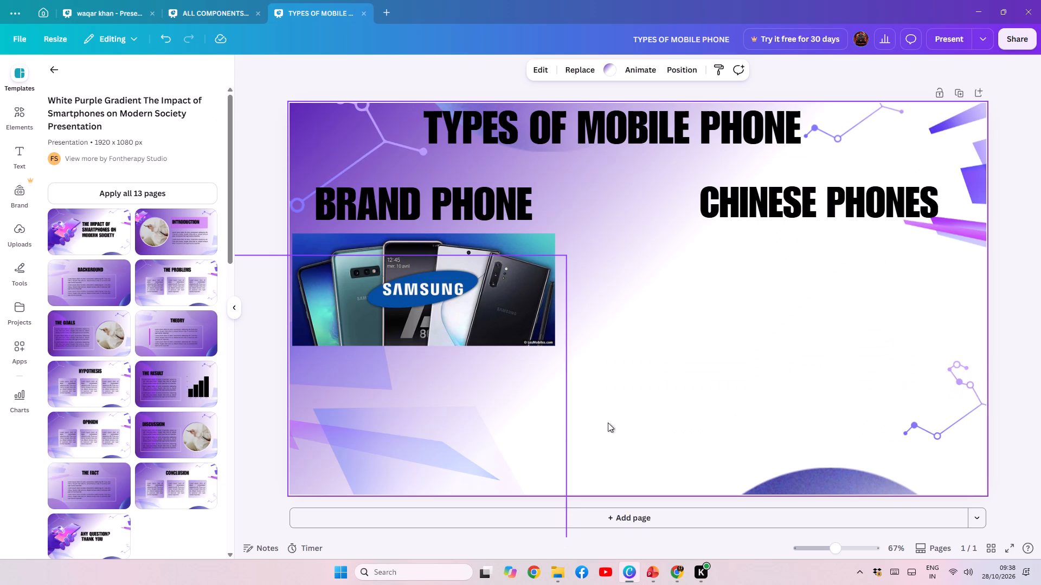
click(639, 415)
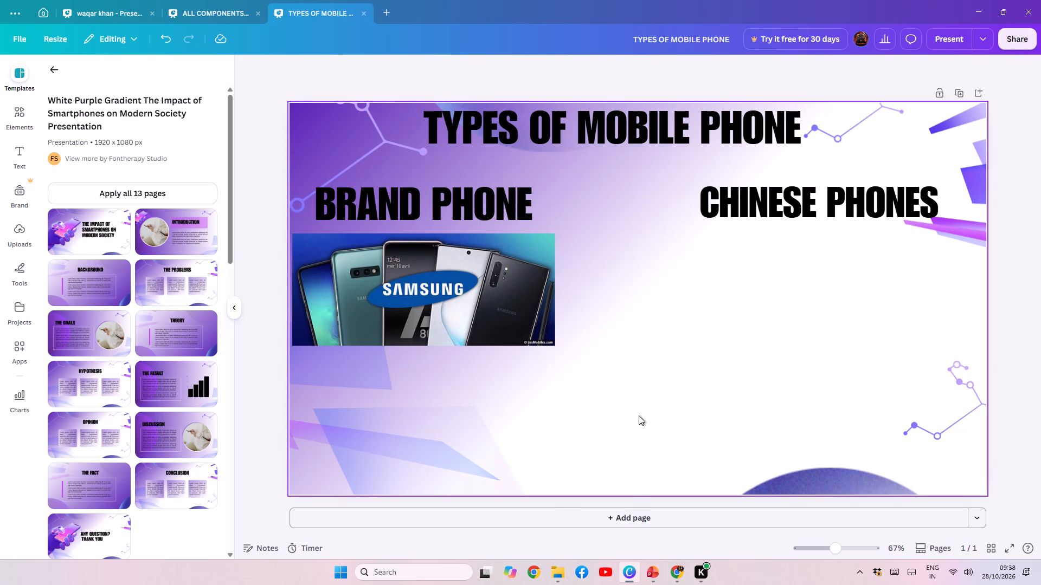
key(ctrl+v)
Scale the pasted brand phone paragraph down to text size 45, adjusting its box width so it wraps over six lines.
drag(950, 473, 808, 362)
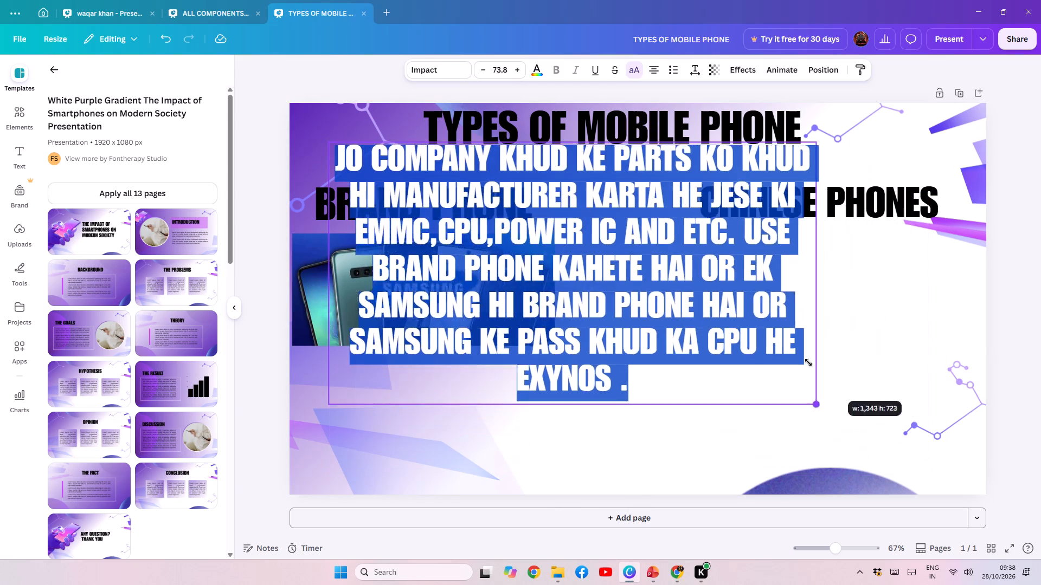
drag(808, 362, 729, 288)
drag(702, 246, 760, 253)
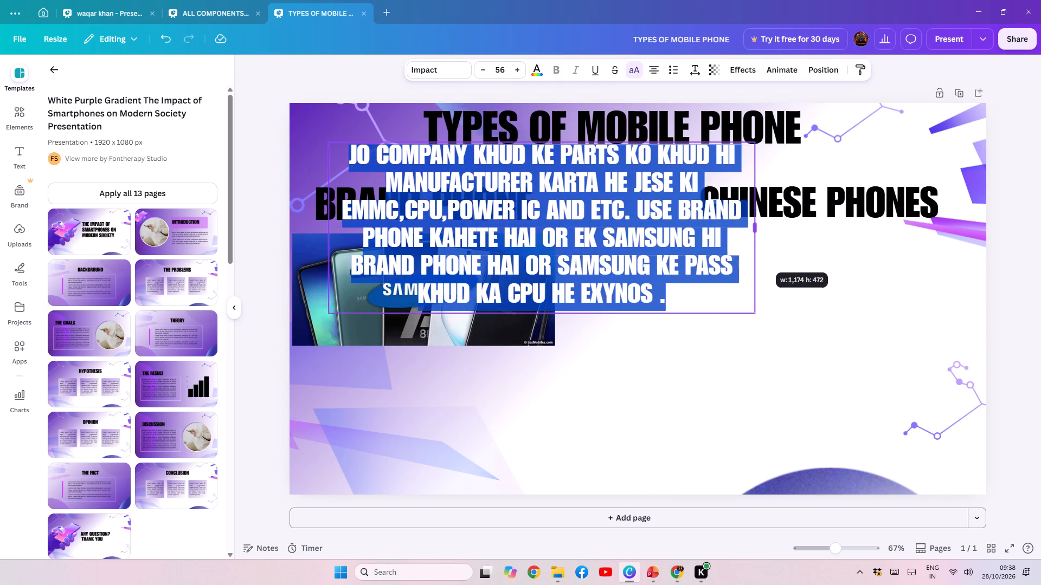
drag(760, 253, 760, 253)
drag(757, 317, 687, 250)
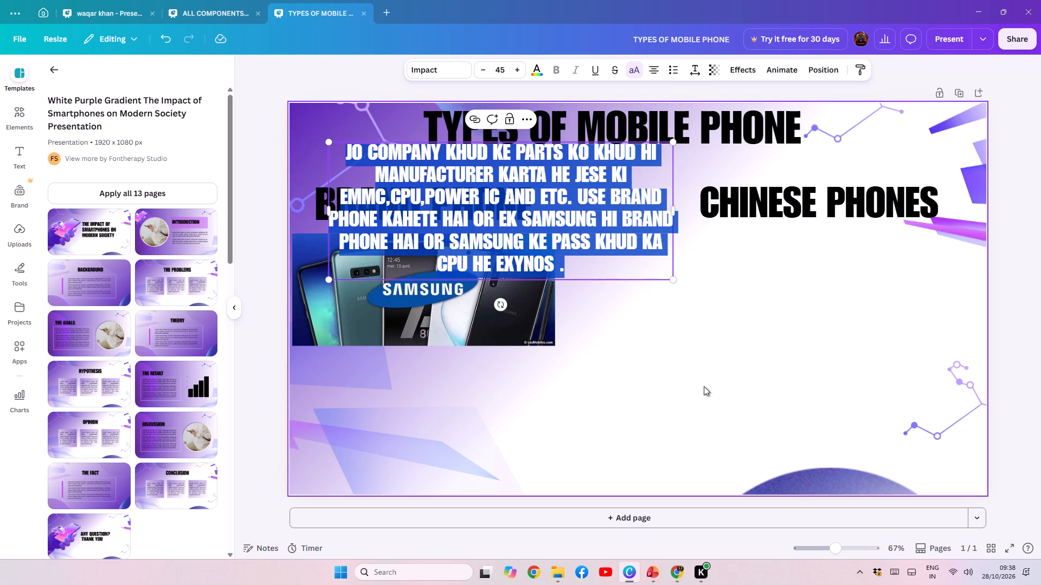
Move the brand phone paragraph below the Samsung picture and scale it down to text size 36.7, near the page's left edge.
click(704, 386)
drag(571, 241, 535, 450)
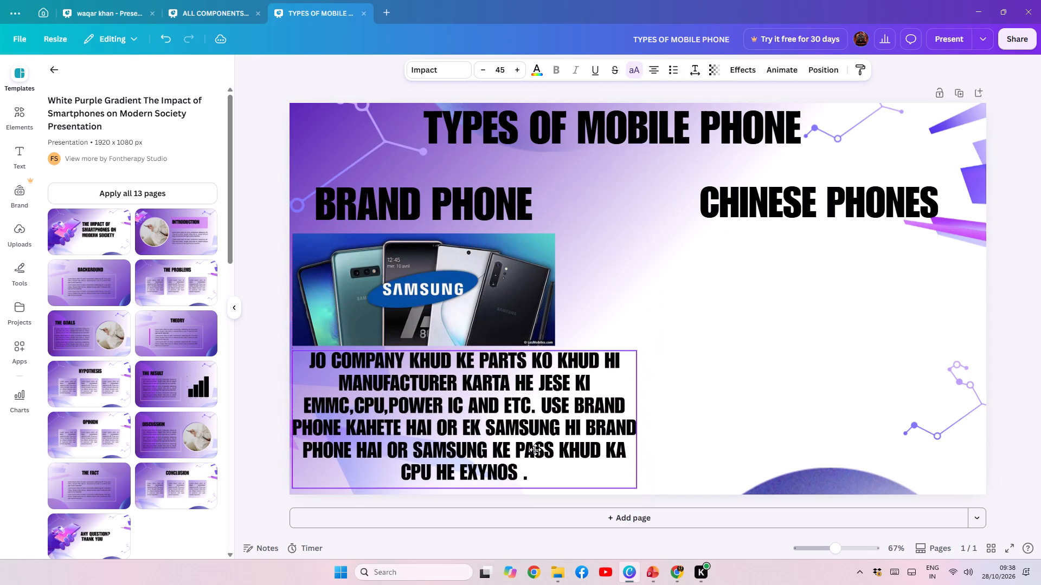
drag(535, 450, 531, 450)
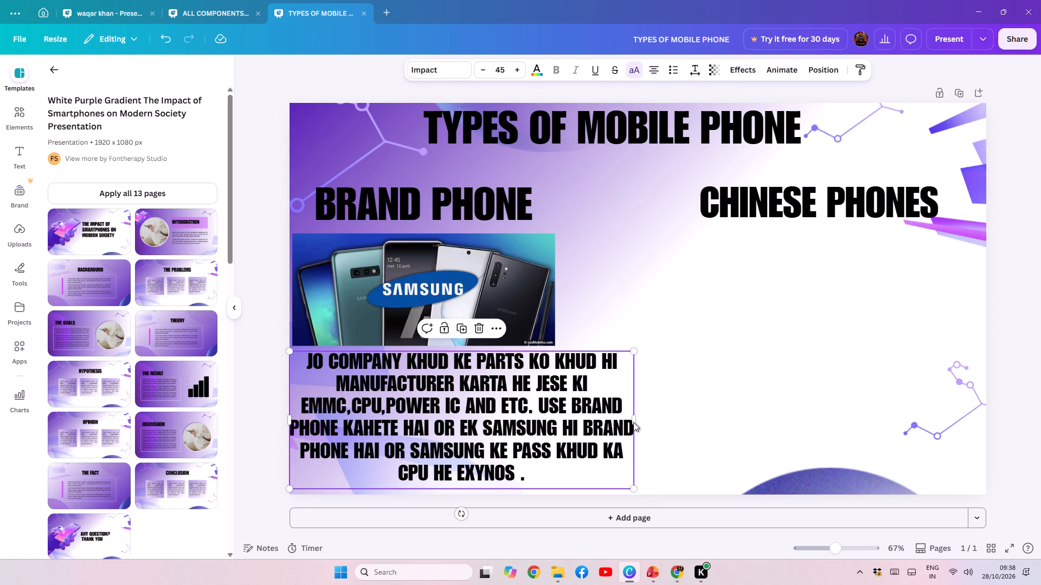
drag(634, 488, 542, 420)
drag(466, 412, 483, 432)
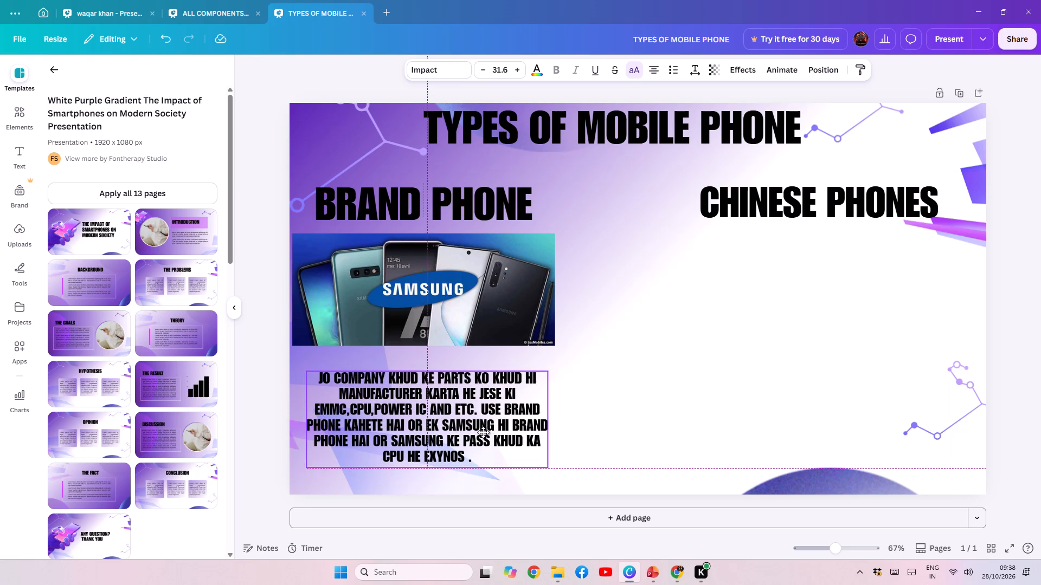
drag(483, 432, 482, 433)
drag(547, 469, 581, 495)
drag(484, 448, 470, 437)
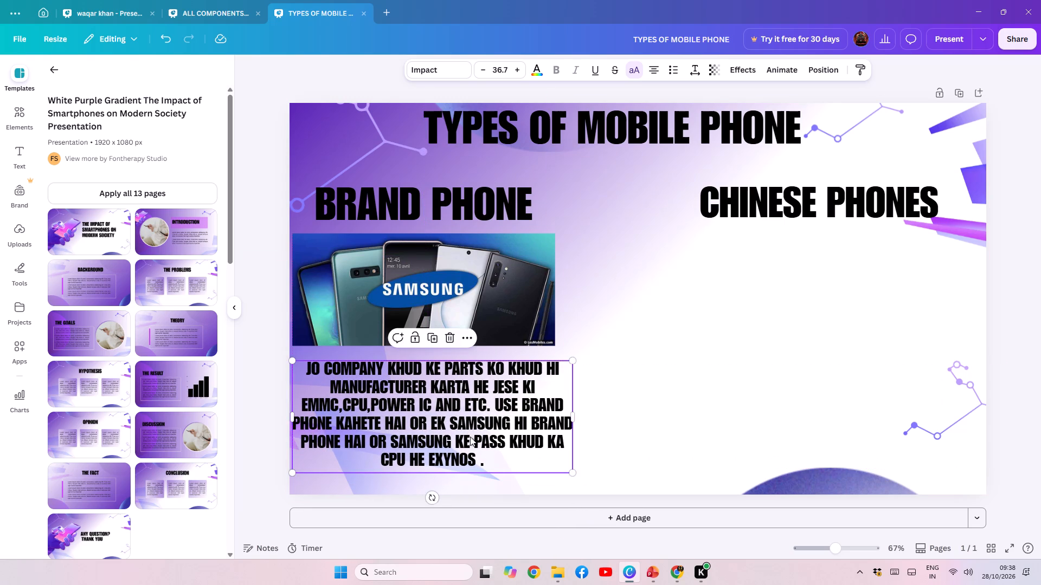
click(588, 421)
Widen the Samsung picture to about 800 px, extending it to the right.
click(517, 310)
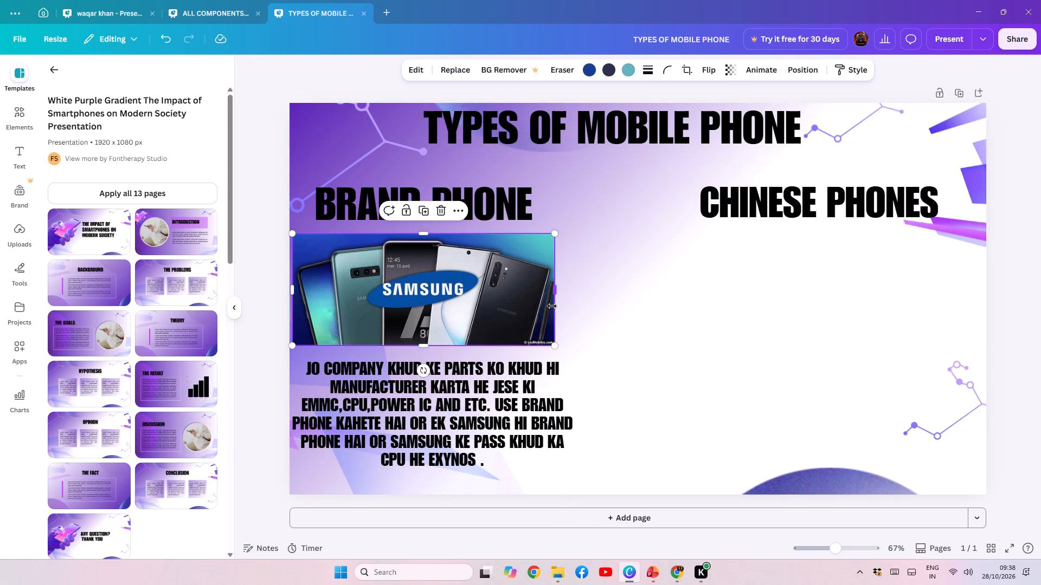
drag(554, 297, 582, 301)
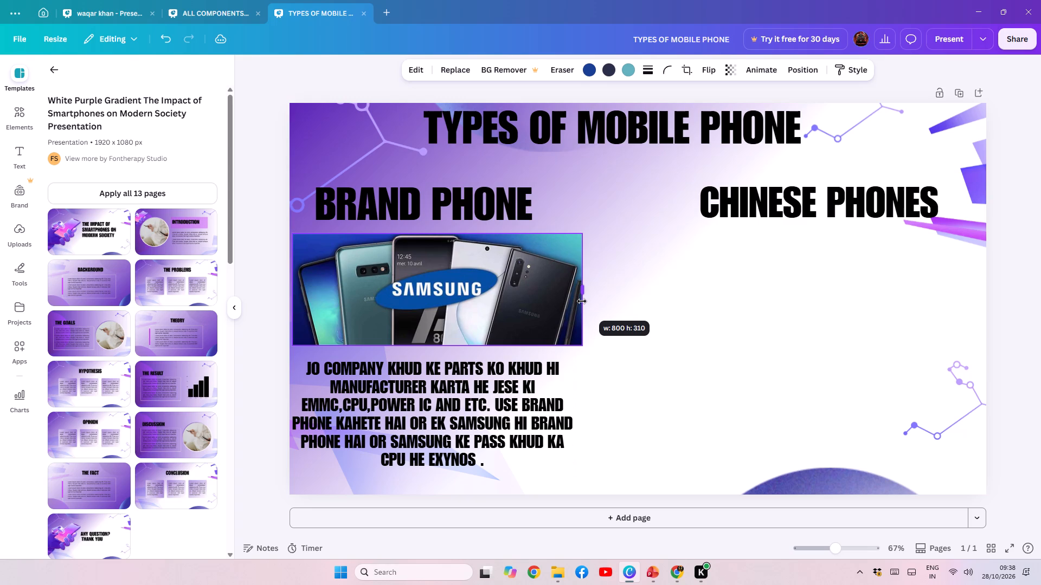
drag(582, 301, 585, 303)
click(628, 353)
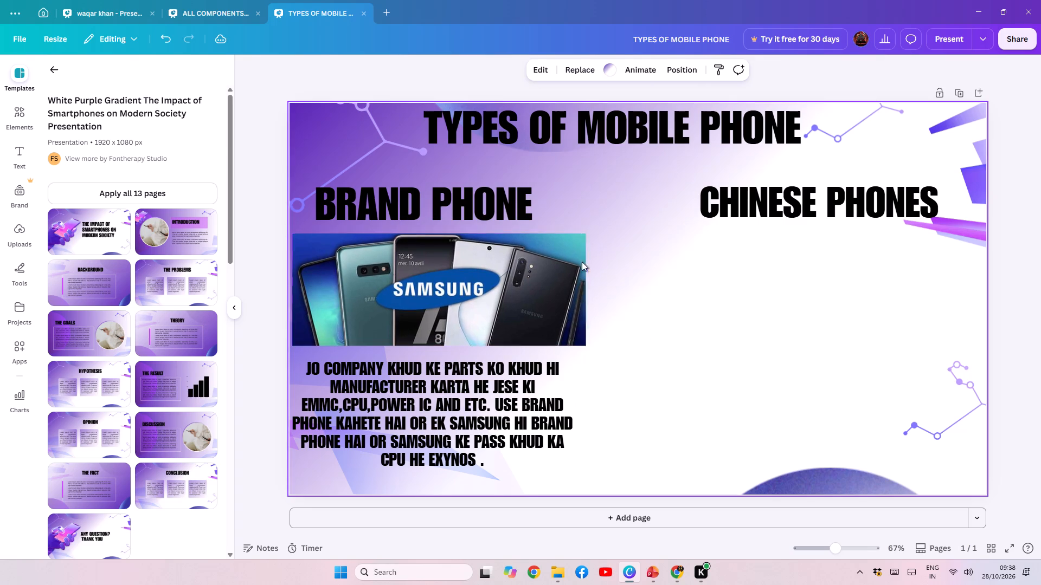
Move the "BRAND PHONE" heading slightly up and to the right so it sits centred above the Samsung picture.
click(501, 202)
drag(501, 202, 517, 195)
click(692, 280)
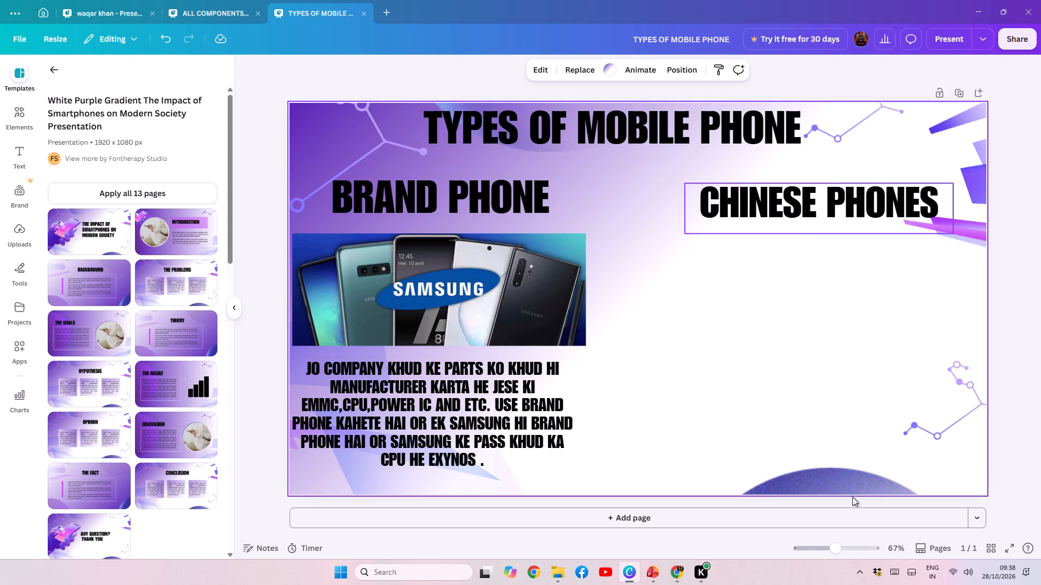
Copy the Chinese phones picture from the first PowerPoint slide and paste it onto the Canva page.
click(656, 578)
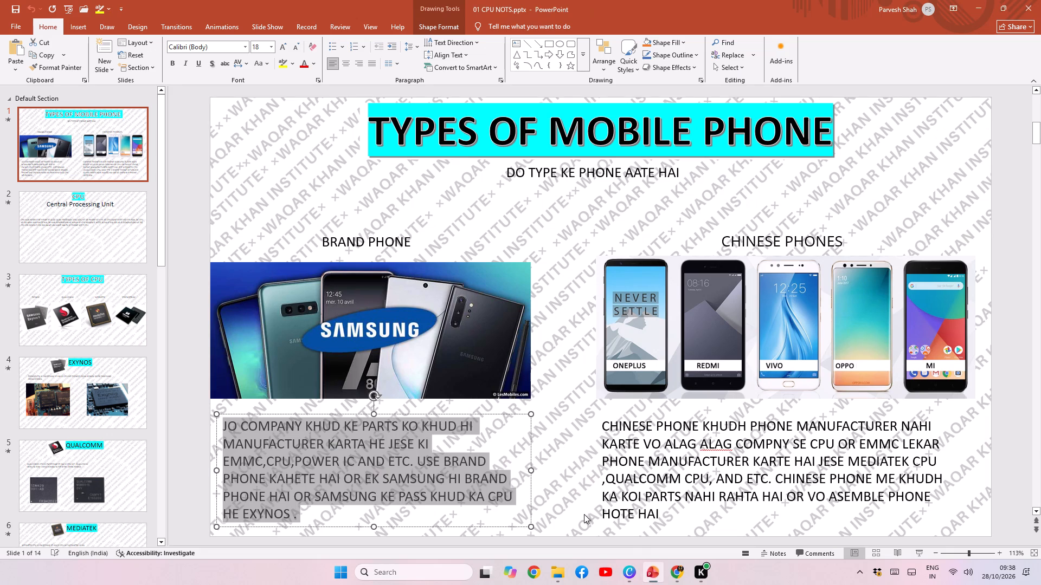
double_click(655, 324)
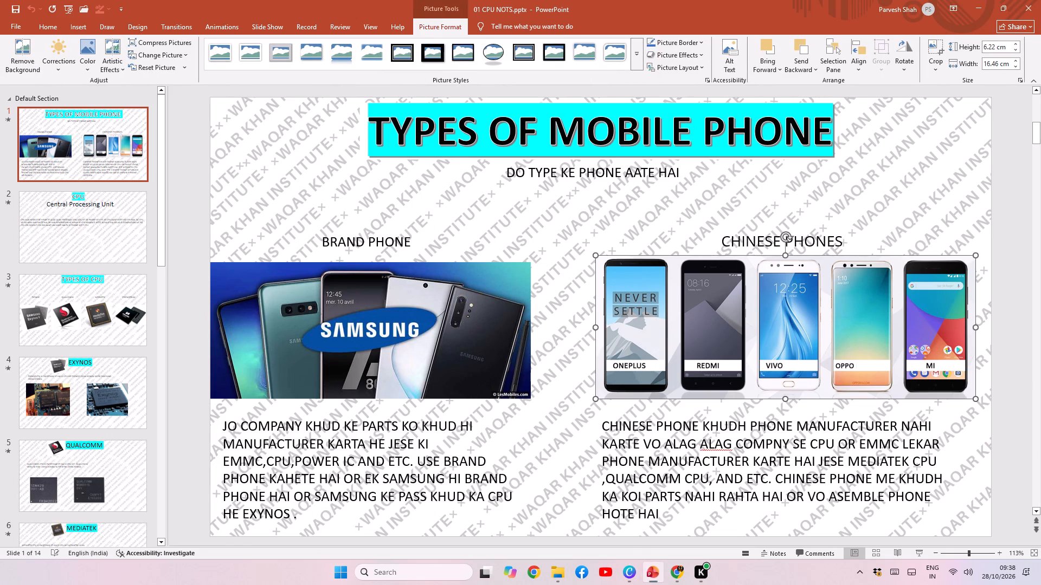
key(ctrl+c)
click(672, 568)
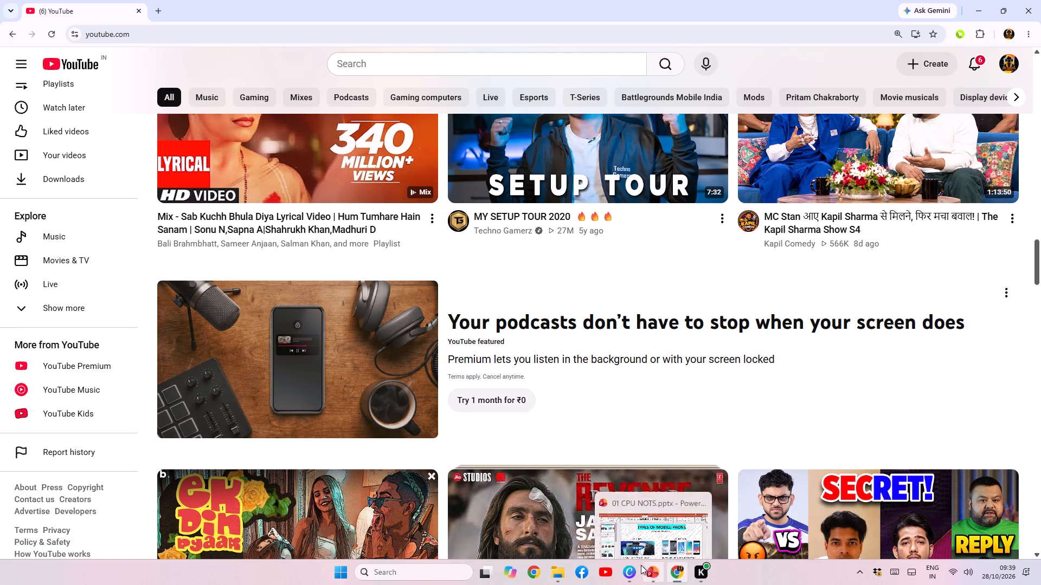
click(632, 572)
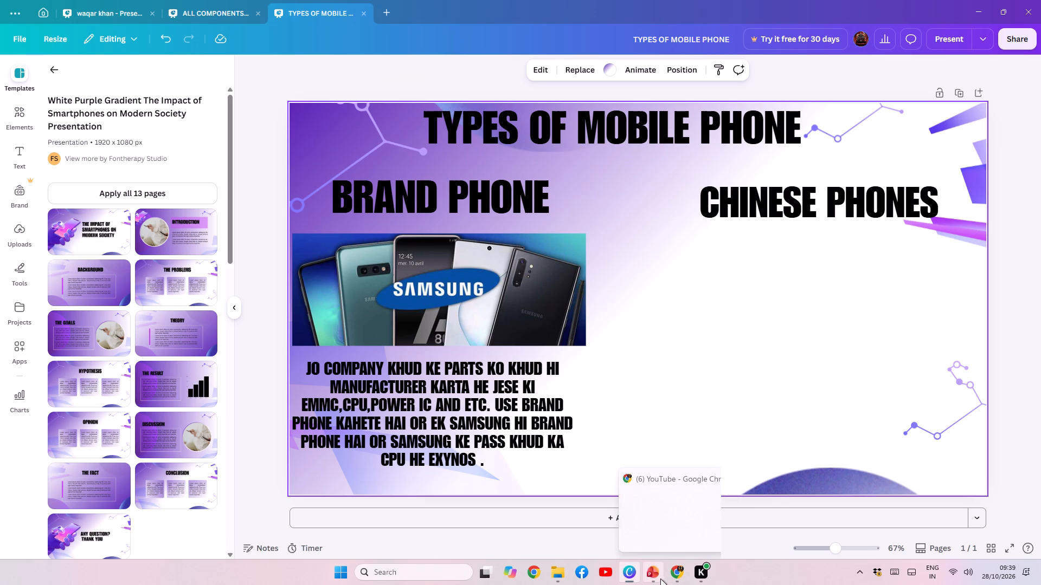
drag(653, 573, 679, 576)
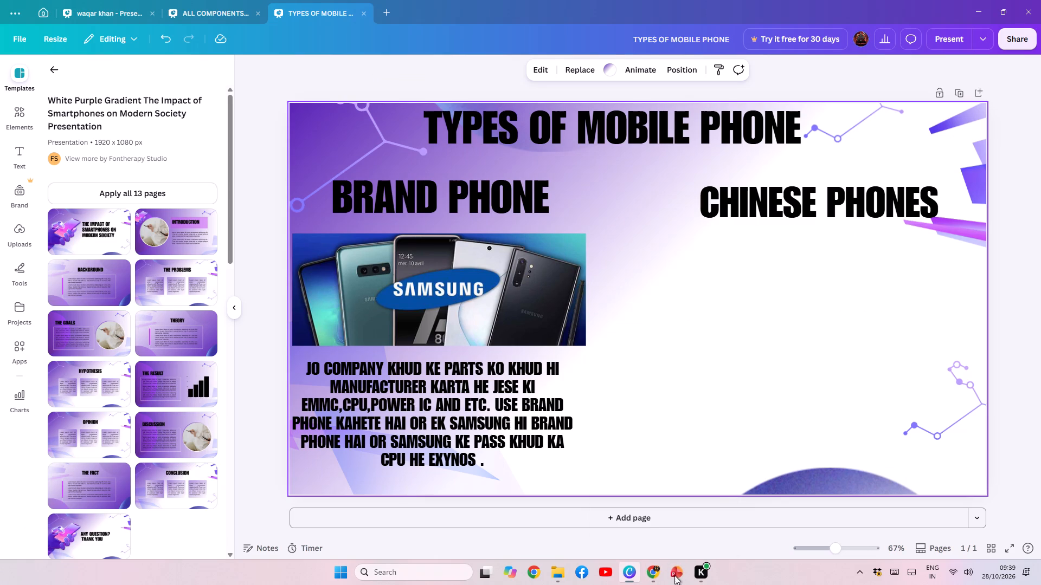
drag(634, 572, 658, 574)
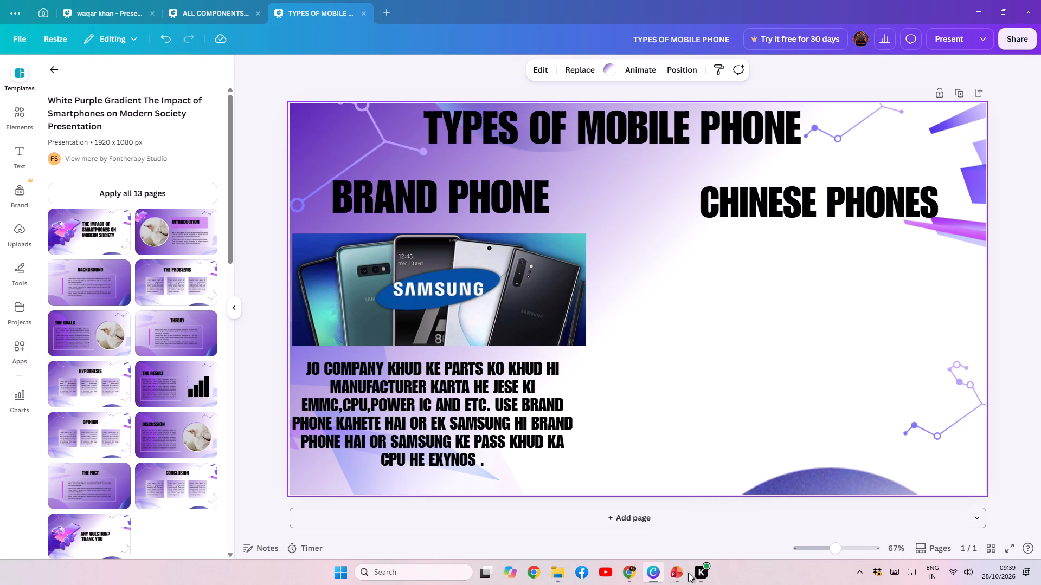
click(773, 350)
key(ctrl+v)
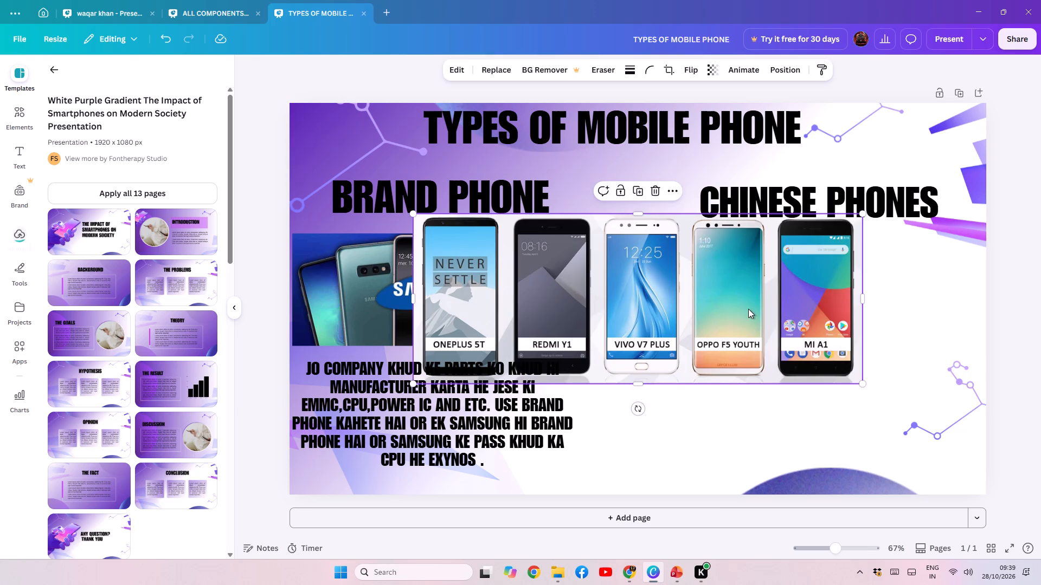
Shrink the Chinese phones picture and place it directly below the "CHINESE PHONES" heading.
drag(863, 383, 859, 381)
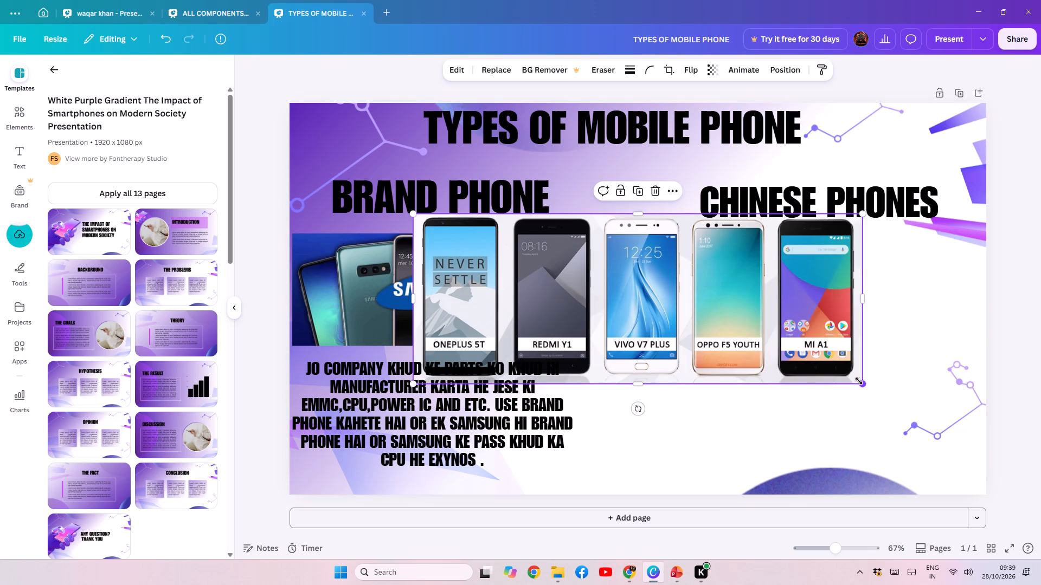
drag(859, 381, 681, 327)
drag(574, 281, 825, 316)
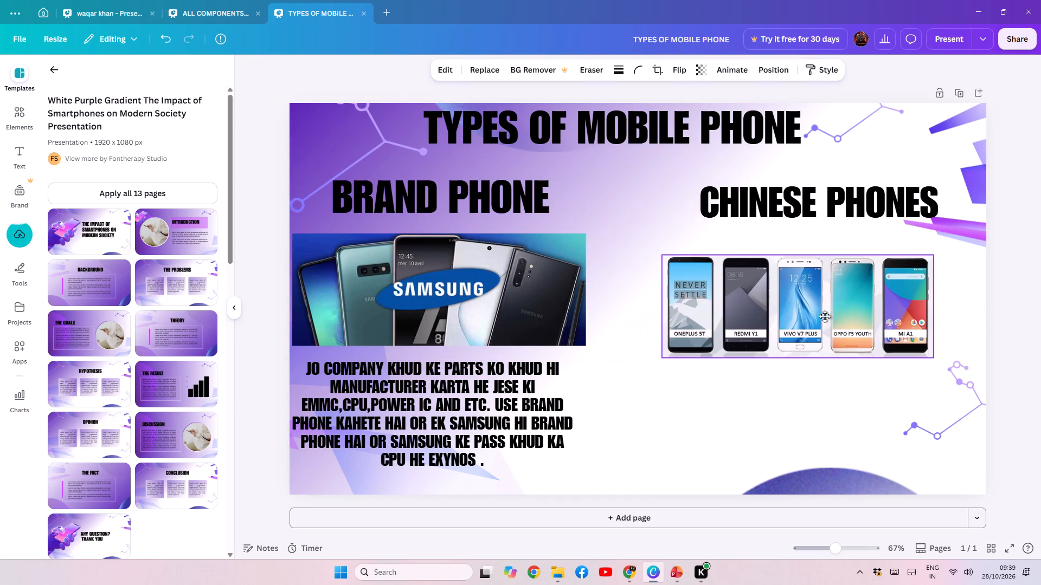
drag(825, 316, 835, 295)
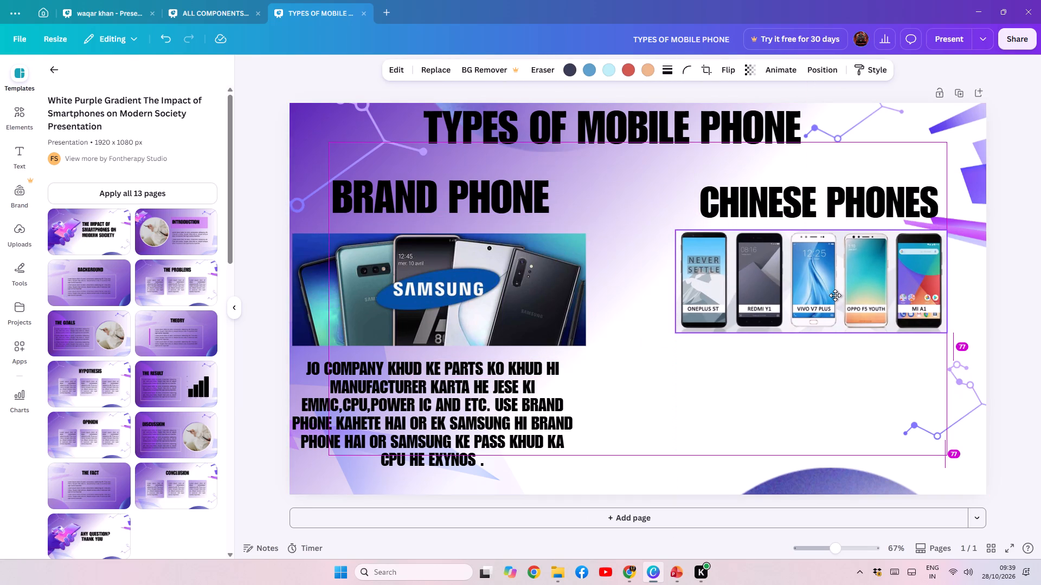
drag(835, 295, 835, 298)
click(665, 367)
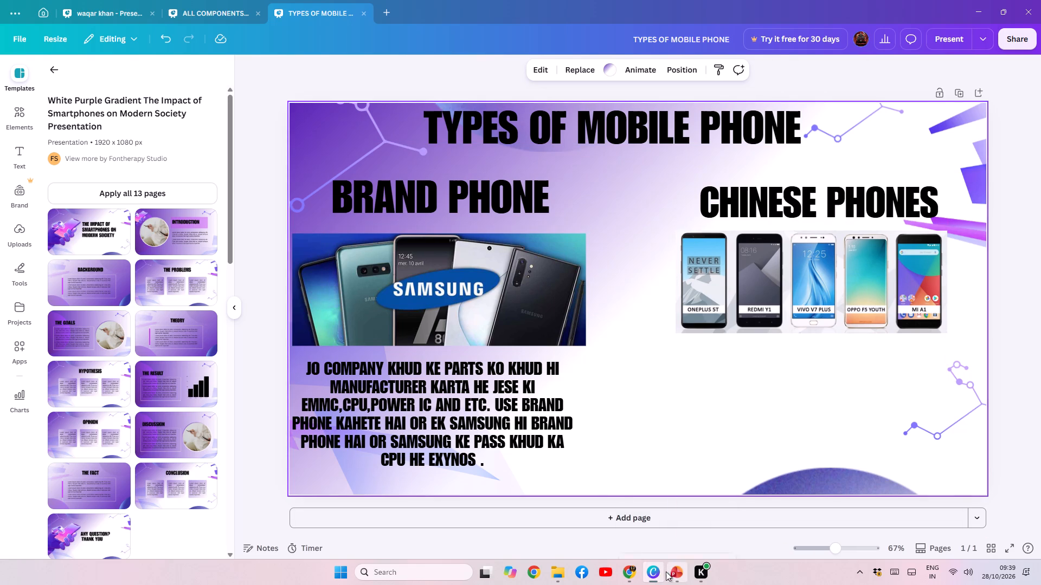
Copy the Chinese phone description paragraph from the PowerPoint slide and paste it as text on the Canva page.
click(676, 571)
click(667, 415)
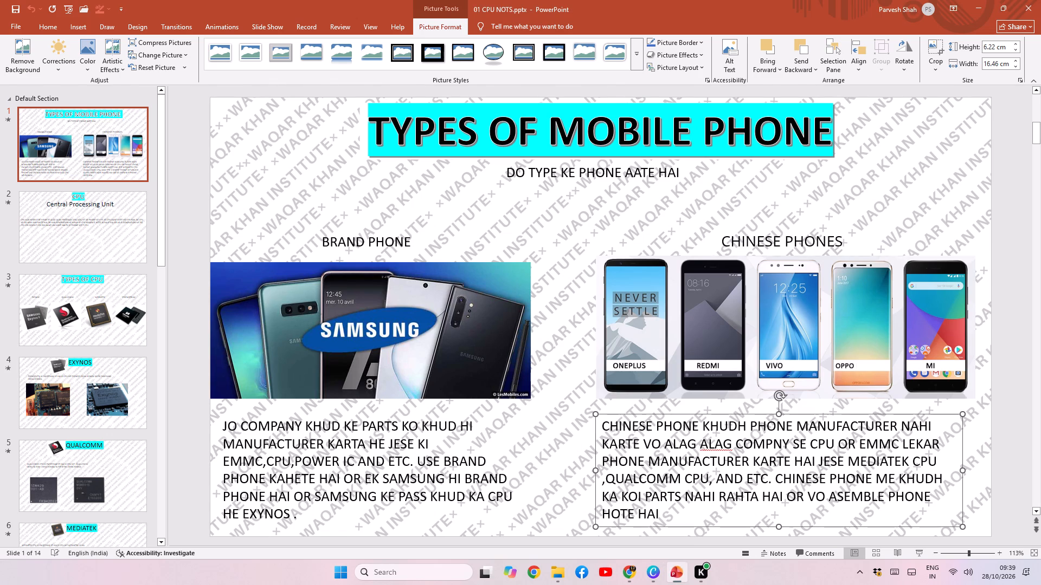
triple_click(639, 441)
key(ctrl+c)
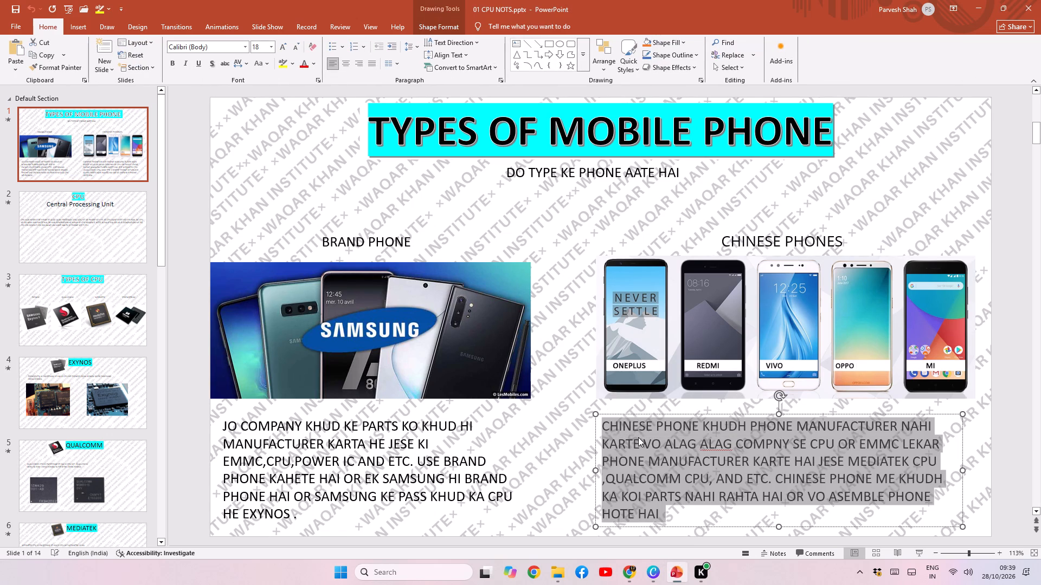
click(642, 576)
click(743, 410)
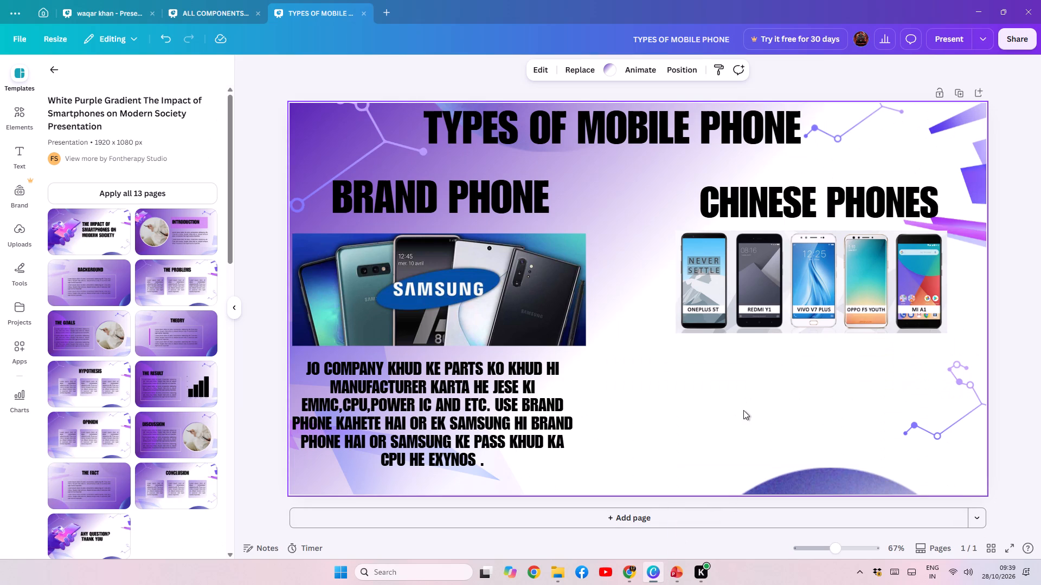
key(ctrl+v)
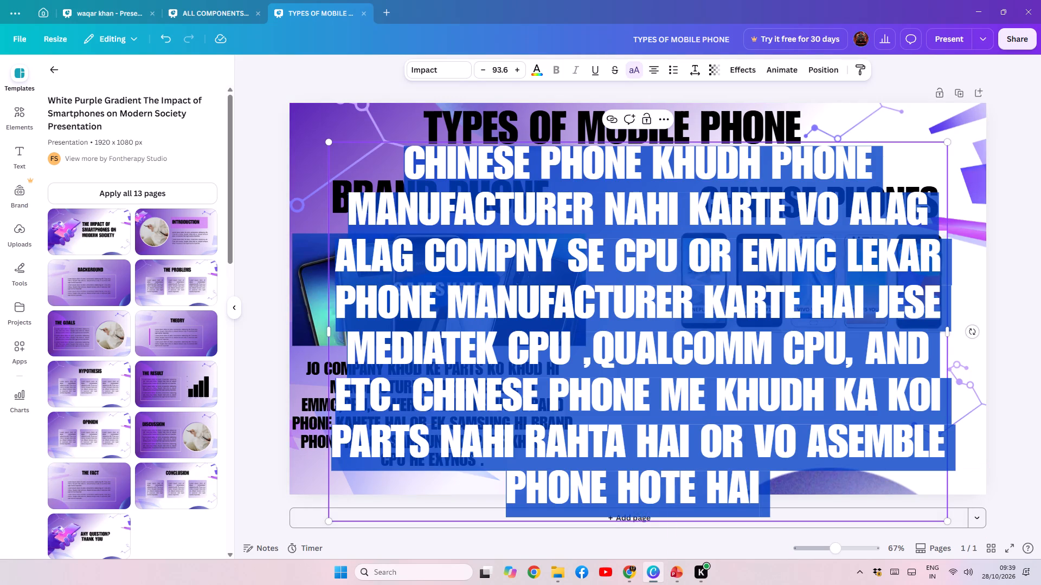
Scale the pasted Chinese phone paragraph down to text size 45 and widen its box so it wraps over six lines.
drag(947, 520, 654, 276)
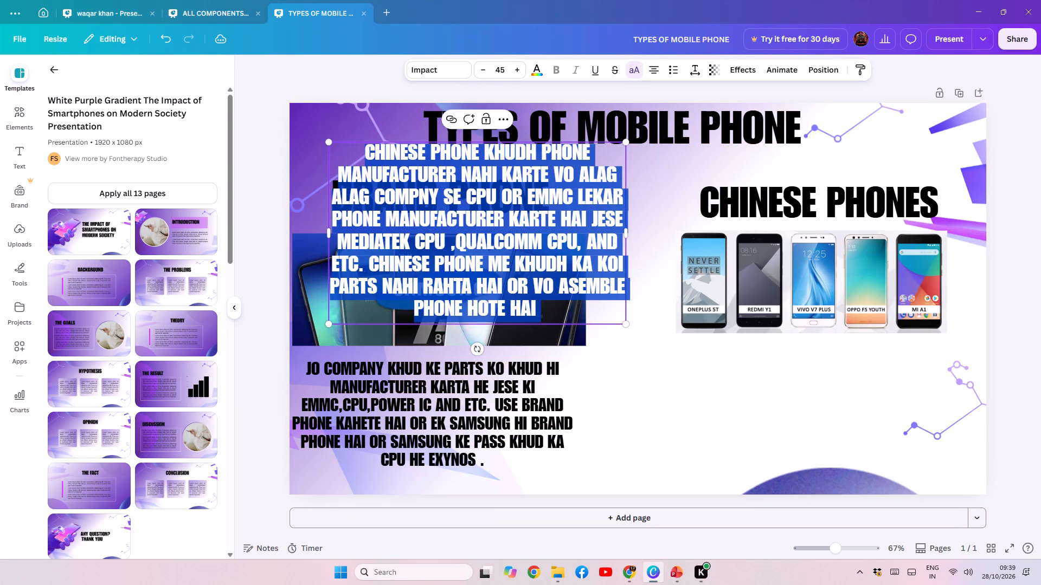
drag(629, 233, 736, 255)
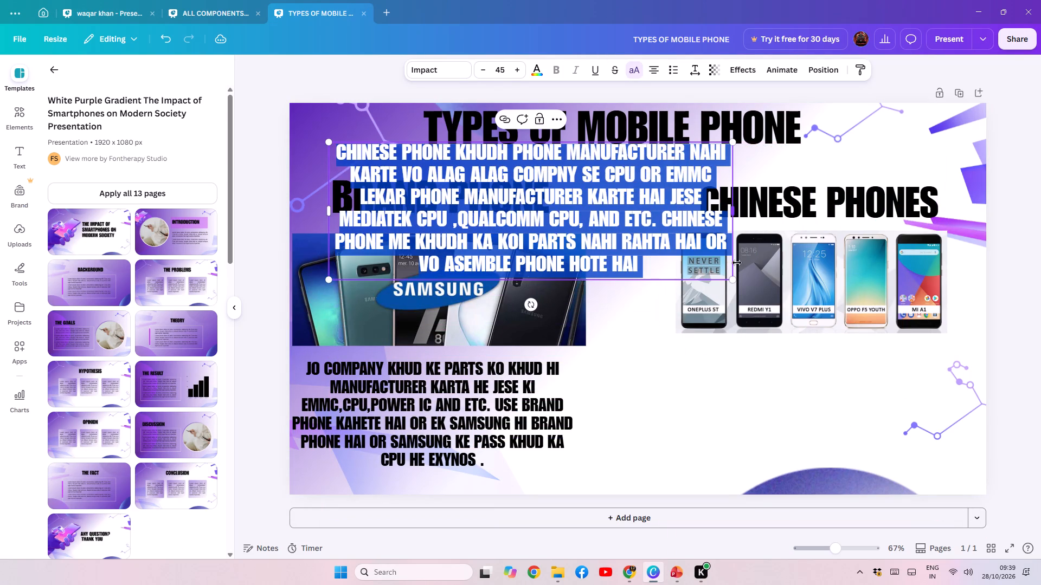
click(645, 339)
Place the Chinese phone paragraph below the Chinese phones picture at text size 37, level with the brand phone paragraph.
drag(602, 204, 805, 412)
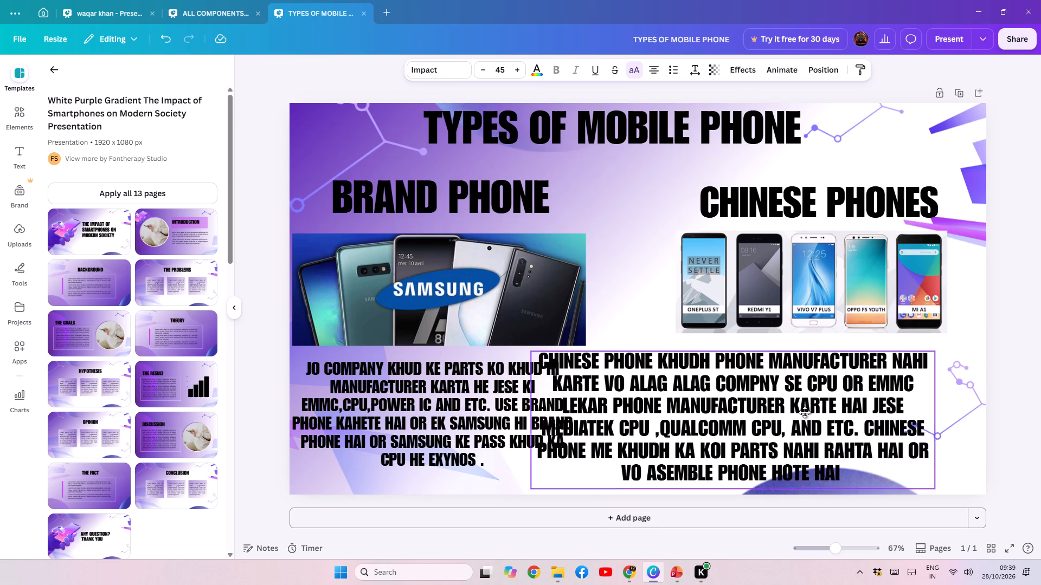
drag(805, 412, 815, 408)
drag(830, 407, 837, 407)
drag(550, 348, 616, 389)
drag(759, 438, 779, 426)
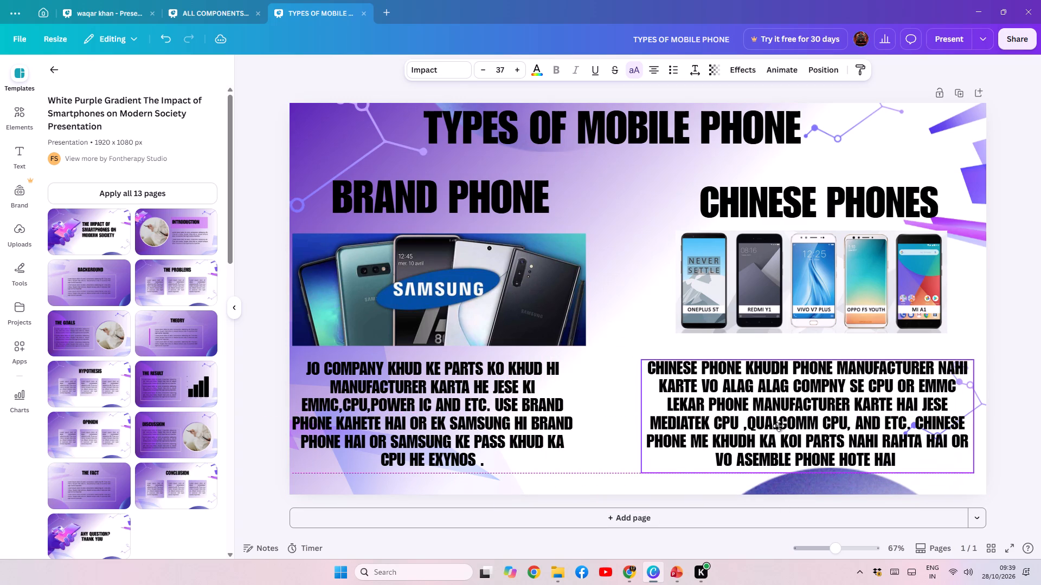
drag(779, 426, 780, 426)
click(782, 426)
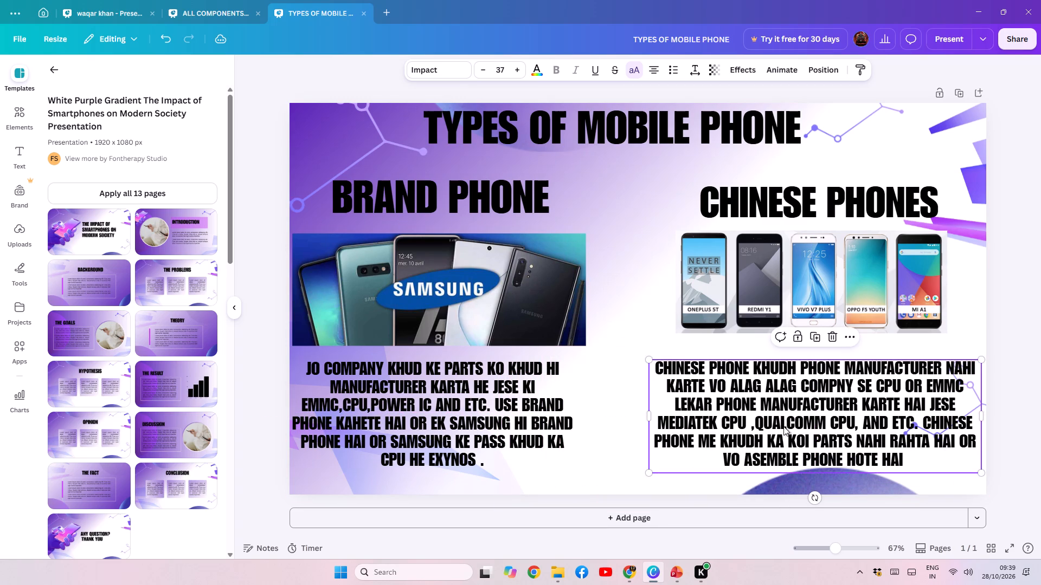
click(622, 414)
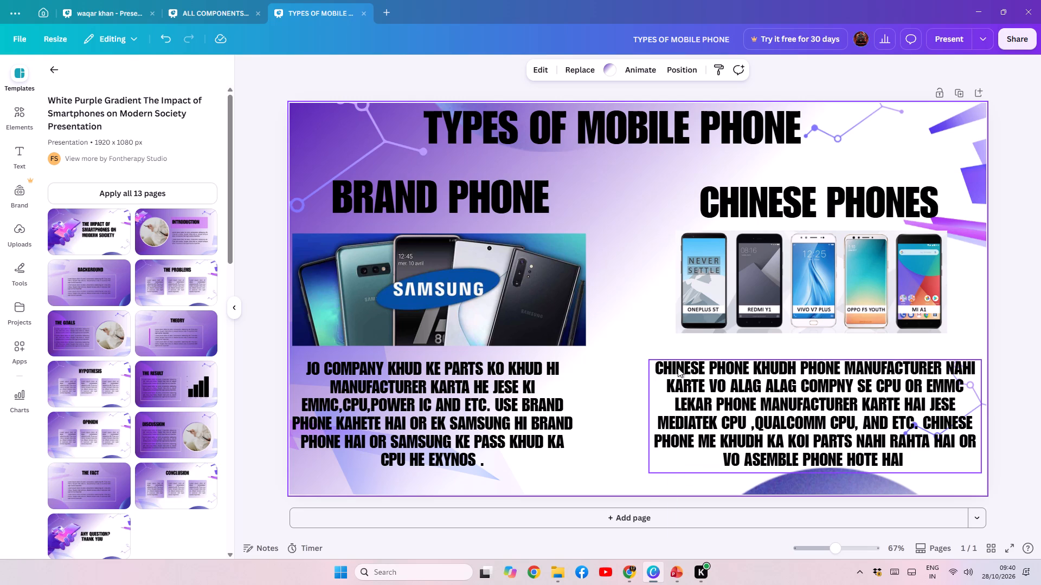
Open the second slide, "CPU Central Processing Unit", in PowerPoint.
click(676, 577)
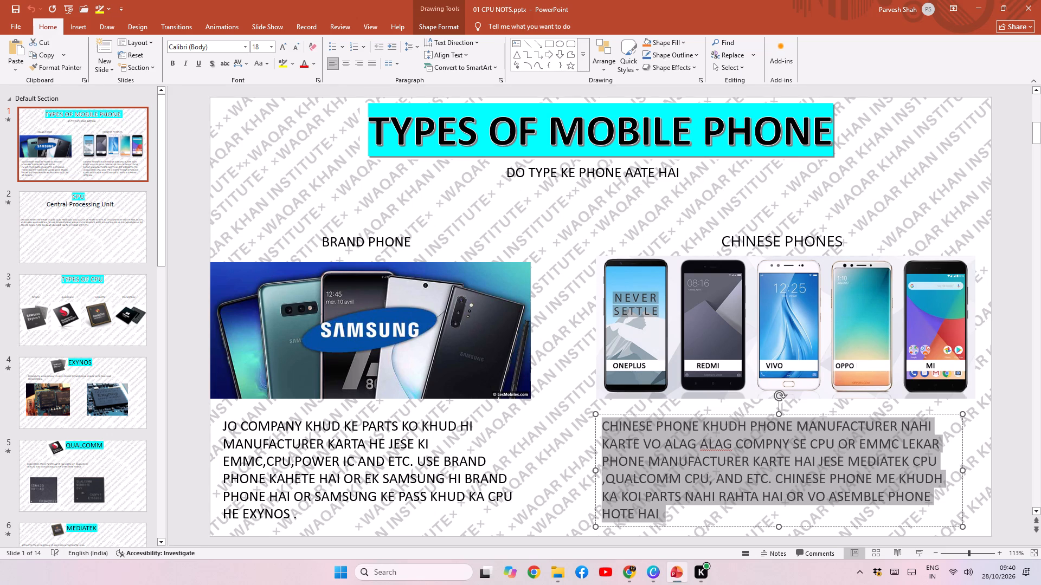
click(73, 226)
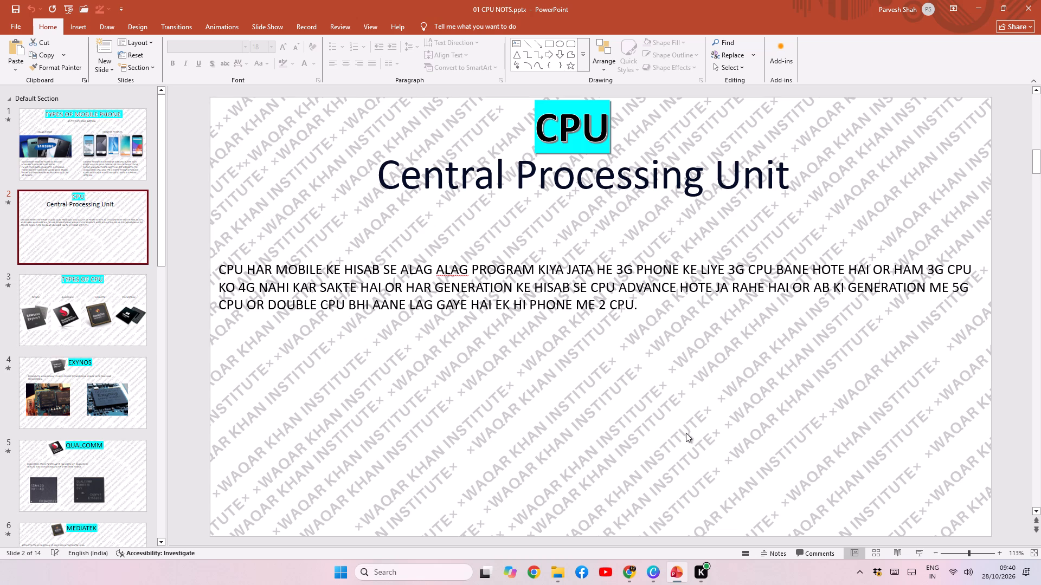
Add a second page to the Canva presentation using the template's "Introduction" layout.
click(645, 575)
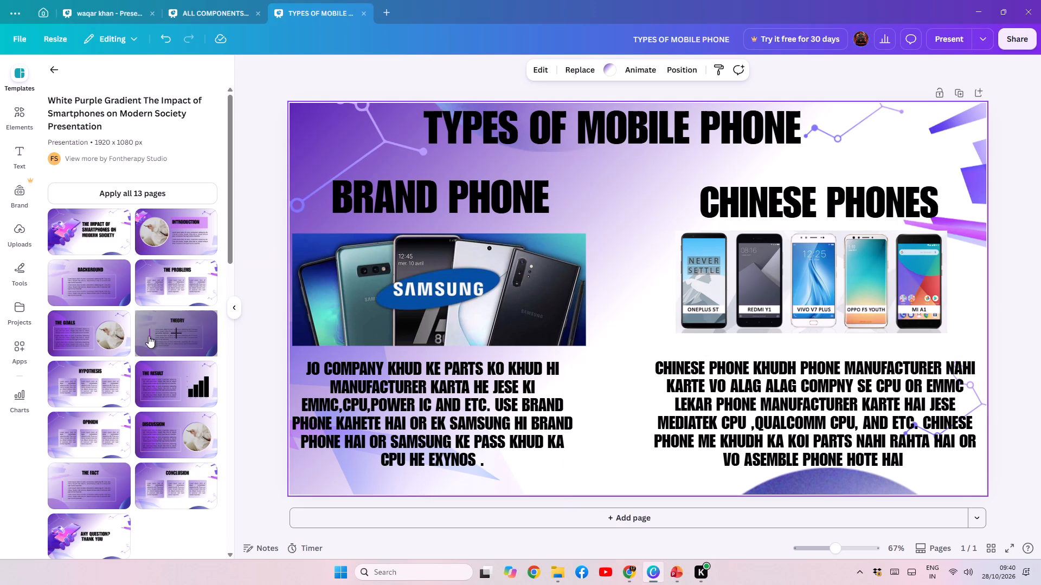
click(164, 238)
click(543, 317)
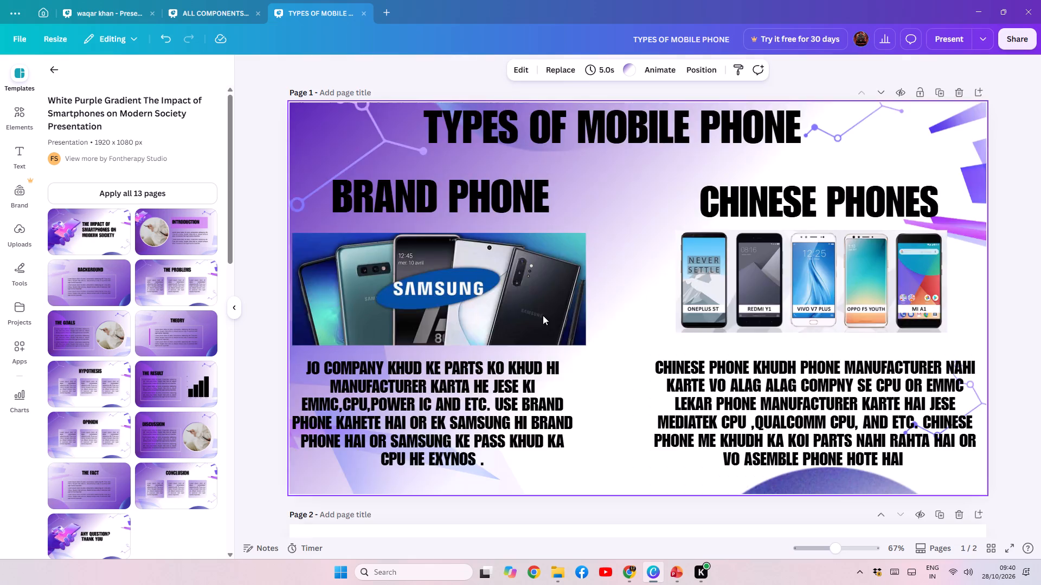
Open the third slide, "TYPES OF CPU", in PowerPoint.
scroll(506, 333, up, 3)
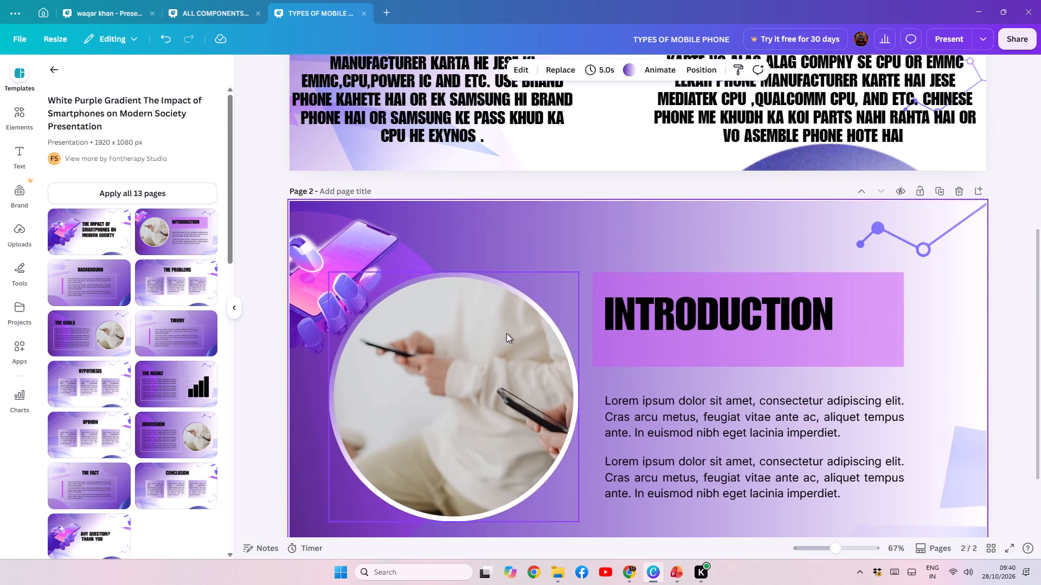
scroll(506, 333, up, 2)
scroll(506, 334, down, 6)
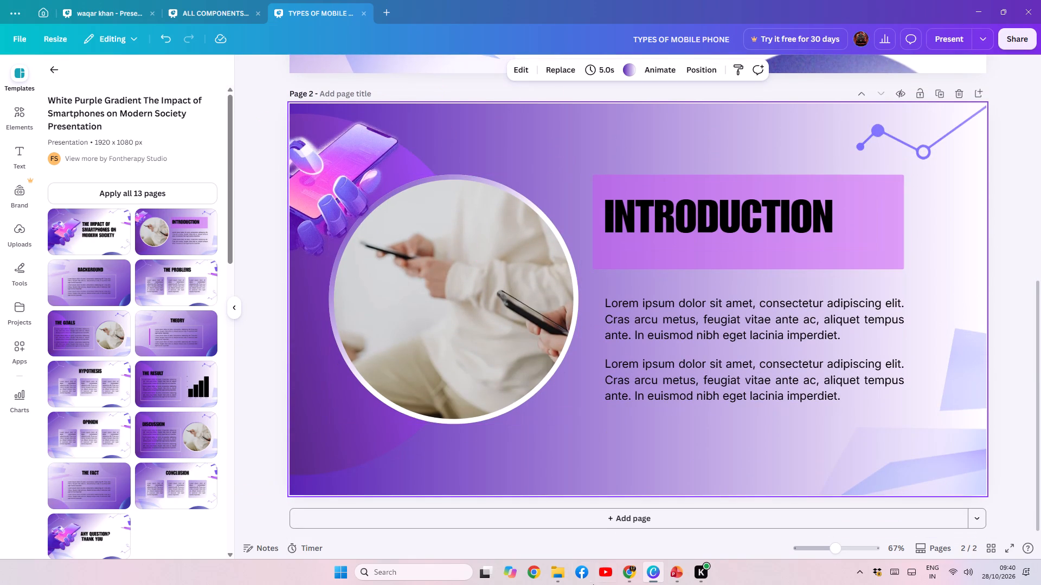
click(682, 568)
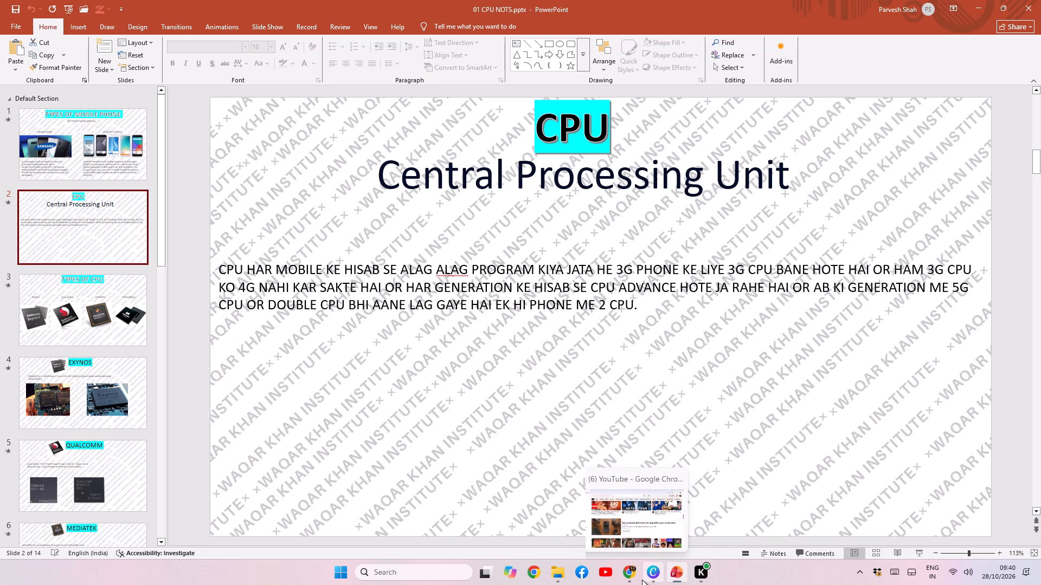
click(59, 308)
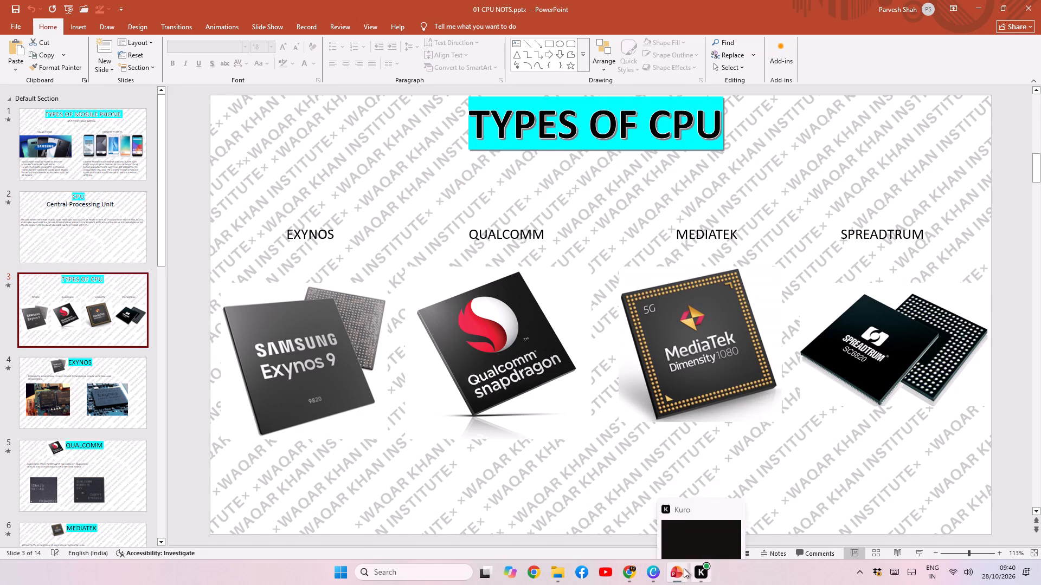
In Canva, delete the round photo and its empty frame from page 2.
click(657, 575)
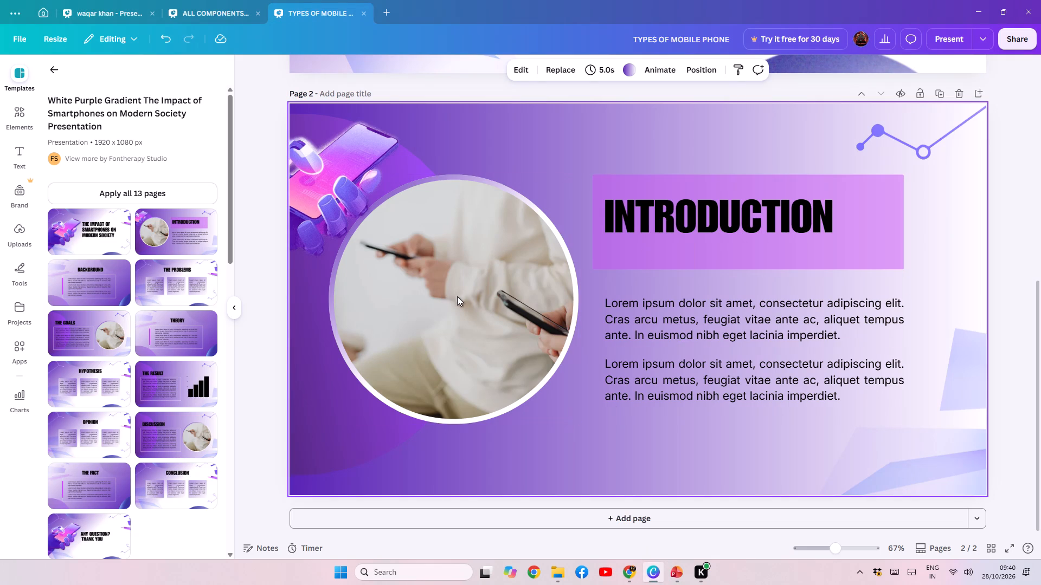
click(459, 294)
key(Delete)
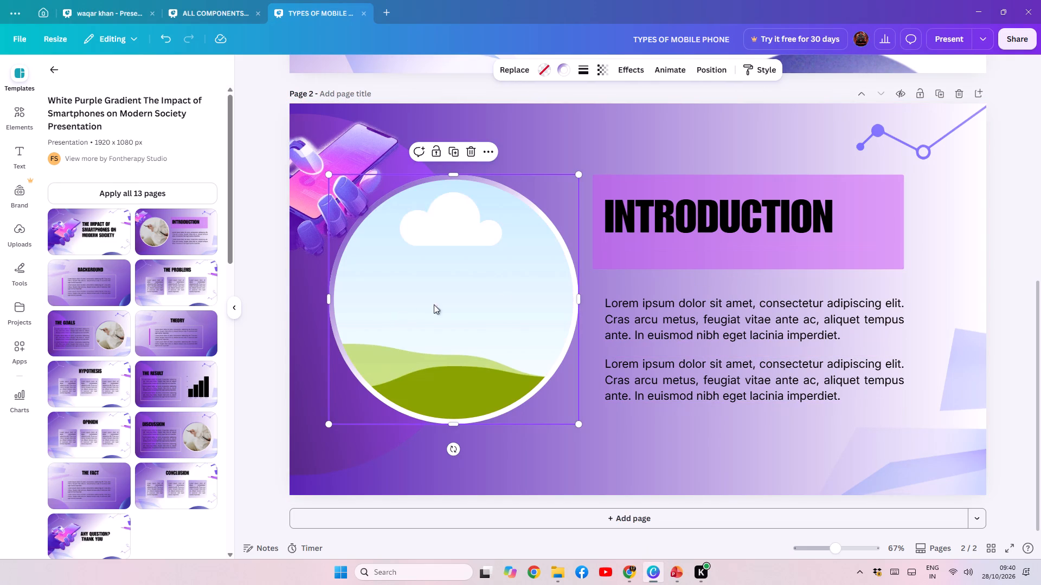
click(449, 306)
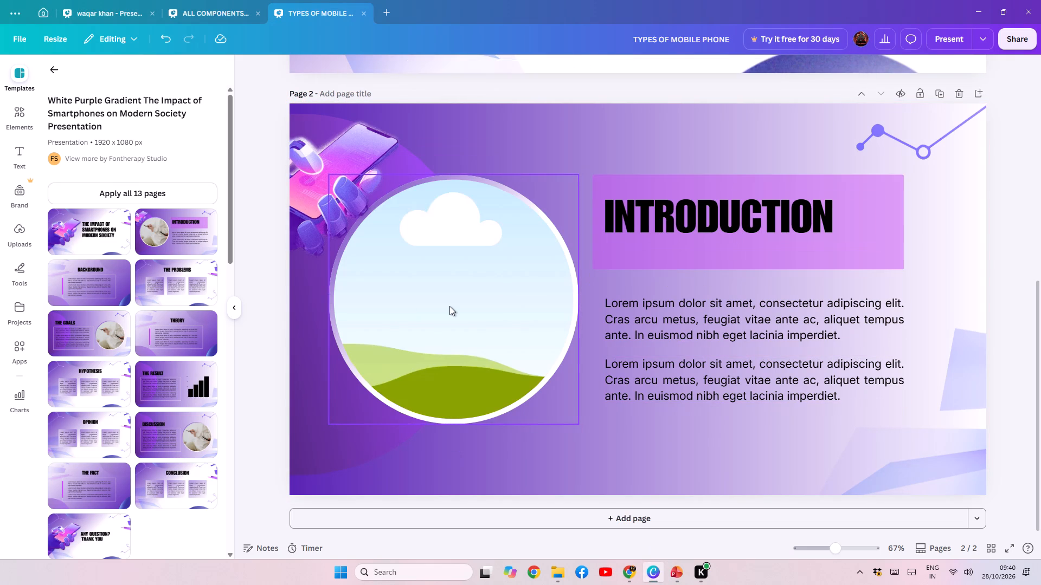
click(449, 306)
key(Delete)
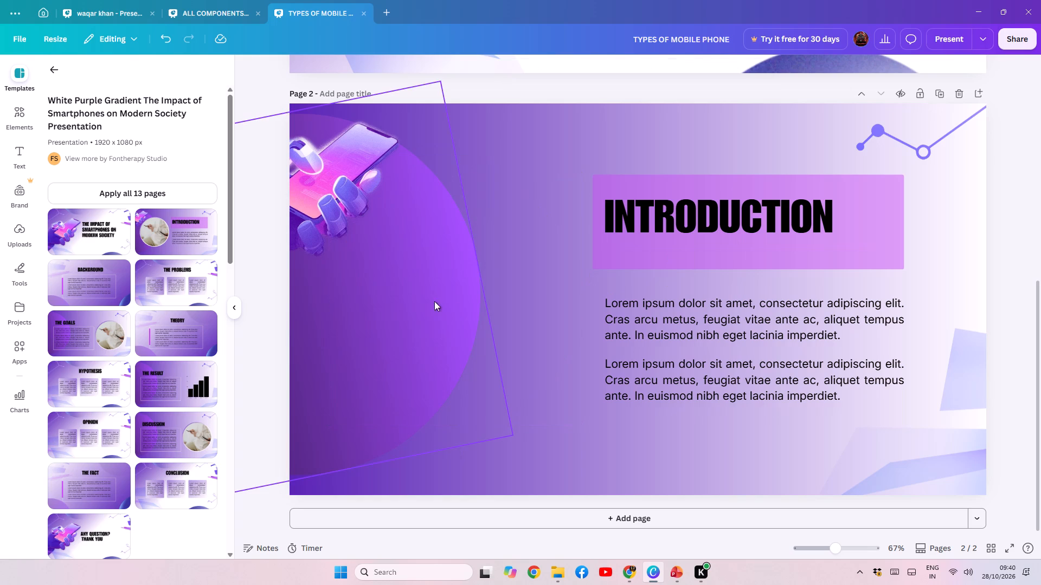
Duplicate page 2's large purple gradient circle, shrink the copy and place it near the page's upper edge beside the phone illustration.
click(402, 300)
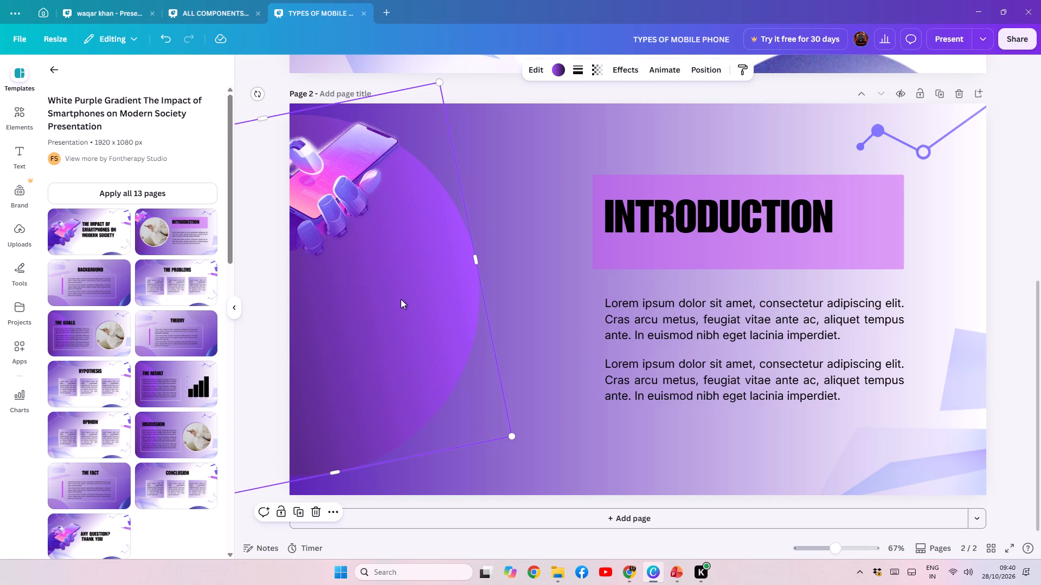
key(ctrl+c)
key(ctrl+v)
drag(427, 298, 500, 378)
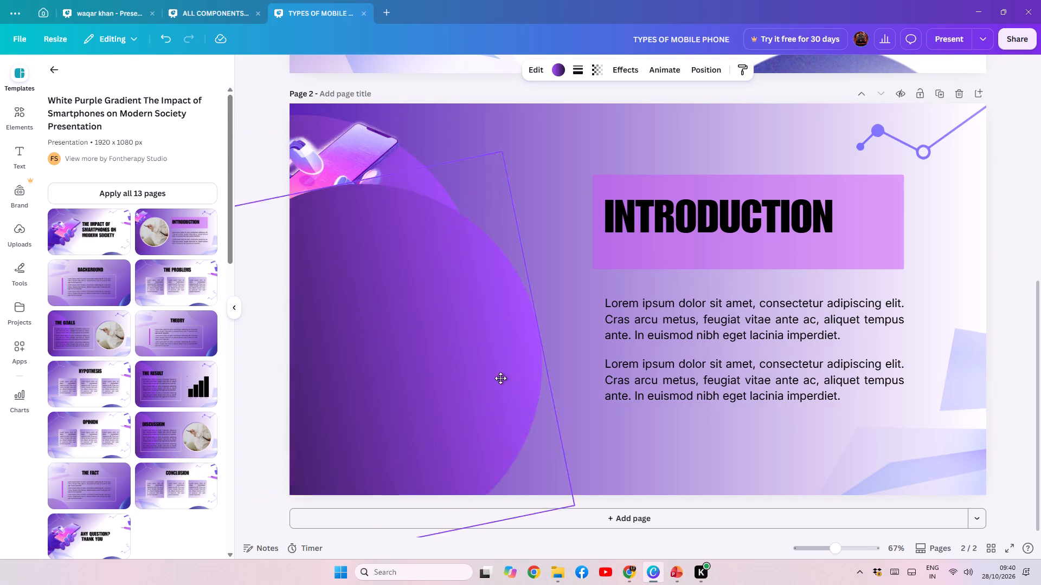
drag(500, 378, 563, 312)
drag(650, 460, 629, 444)
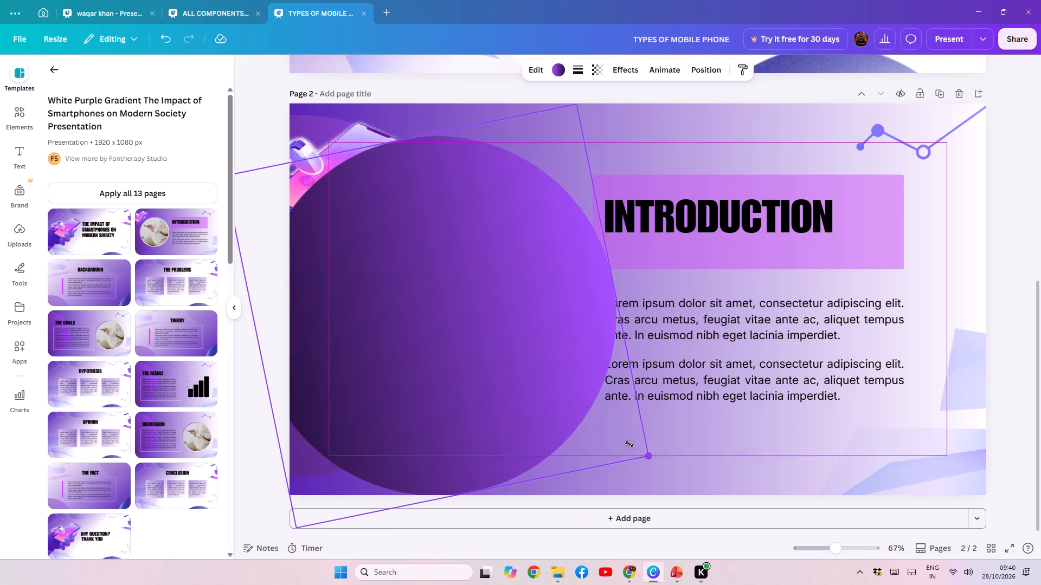
drag(629, 444, 584, 400)
drag(482, 329, 539, 282)
drag(635, 363, 499, 247)
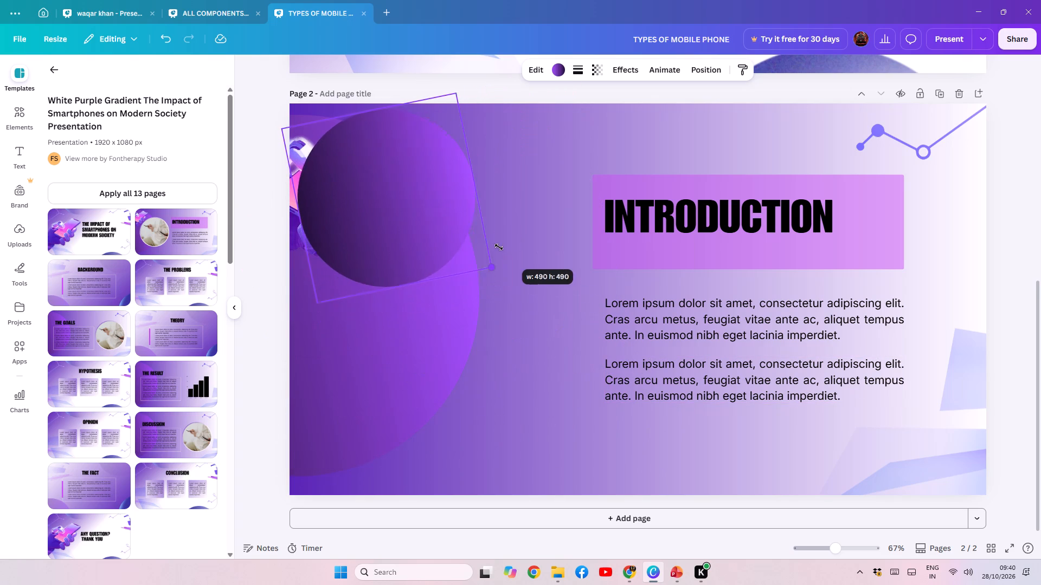
drag(499, 247, 475, 223)
drag(400, 199, 489, 252)
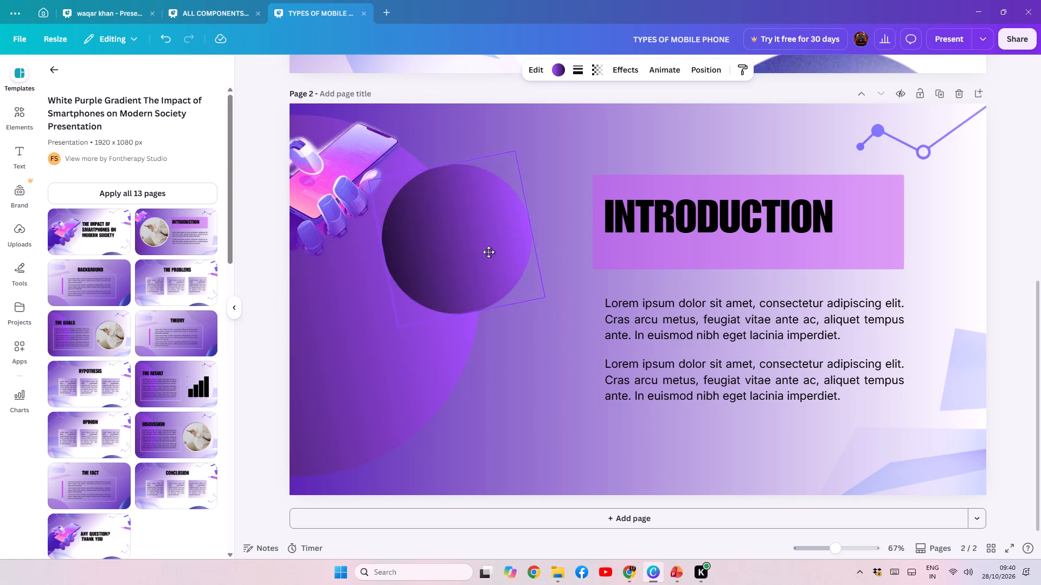
drag(489, 252, 489, 196)
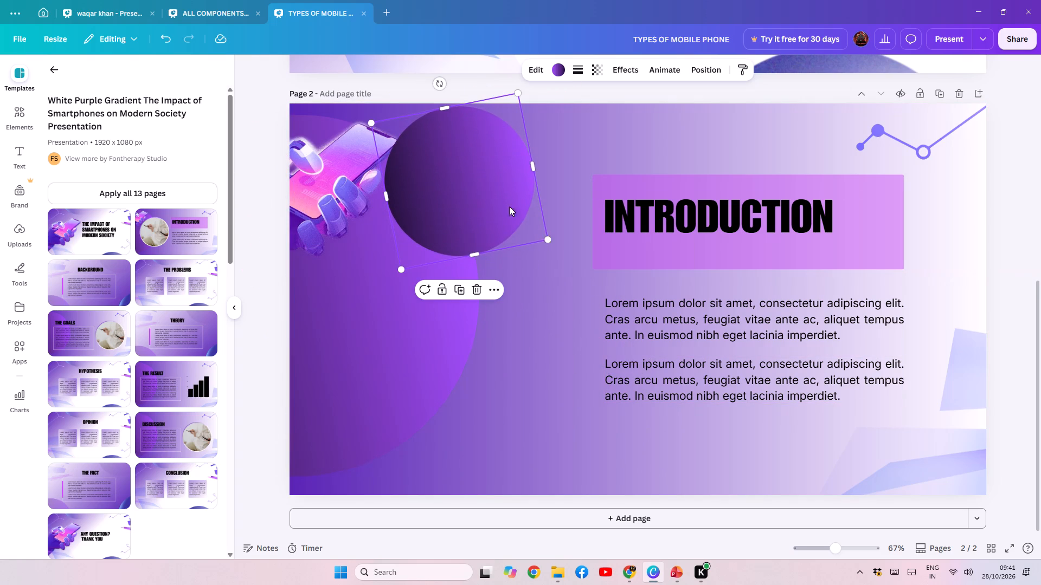
drag(550, 242, 528, 219)
drag(482, 174, 498, 175)
Add three more copies of the small gradient circle, stacked below the first in an overlapping column down to the page's bottom edge.
key(ctrl+c)
key(ctrl+v)
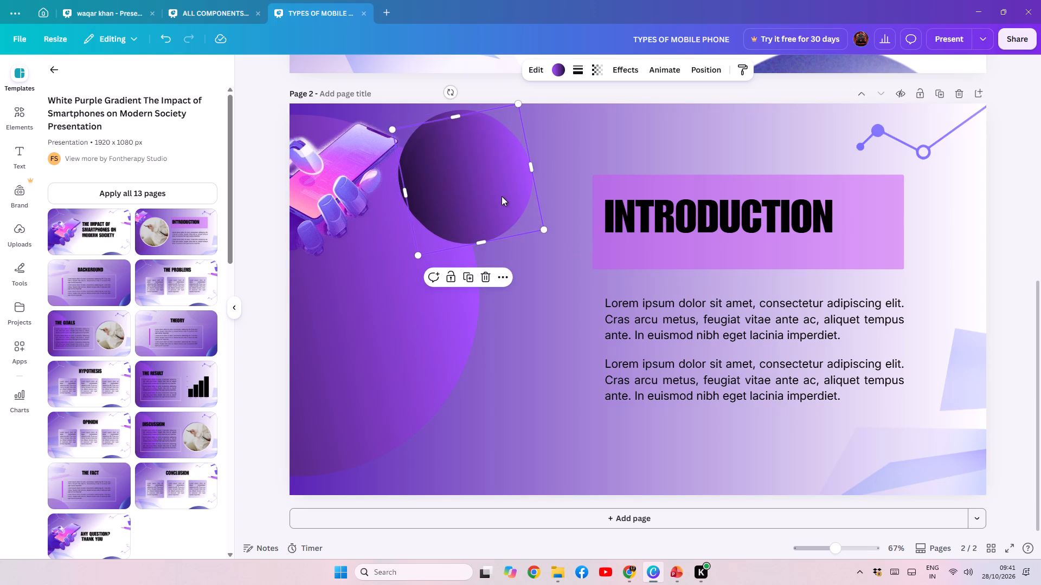
drag(504, 199, 491, 315)
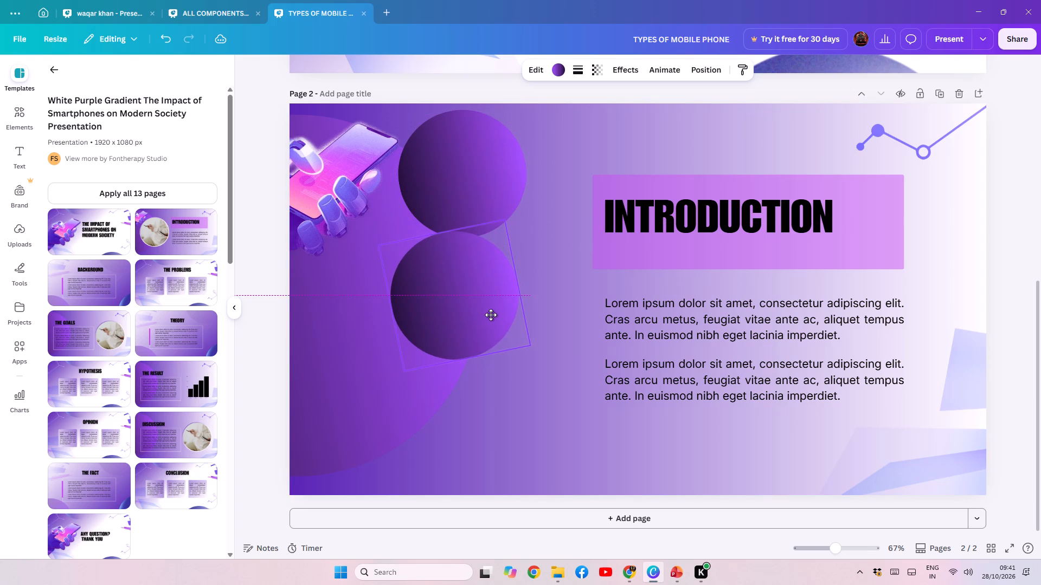
drag(491, 315, 493, 301)
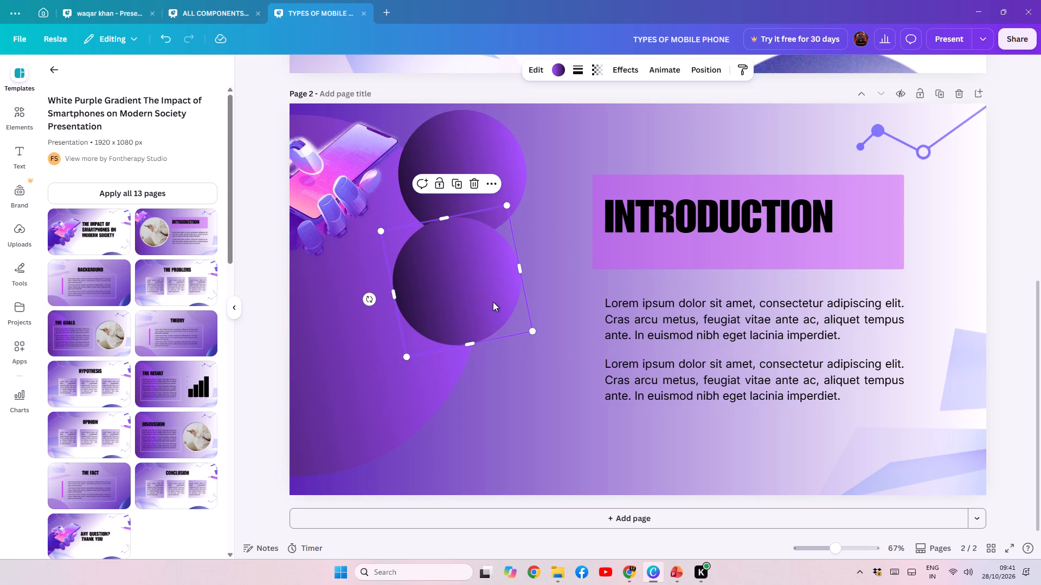
key(ctrl+c)
key(ctrl+v)
drag(481, 294, 468, 363)
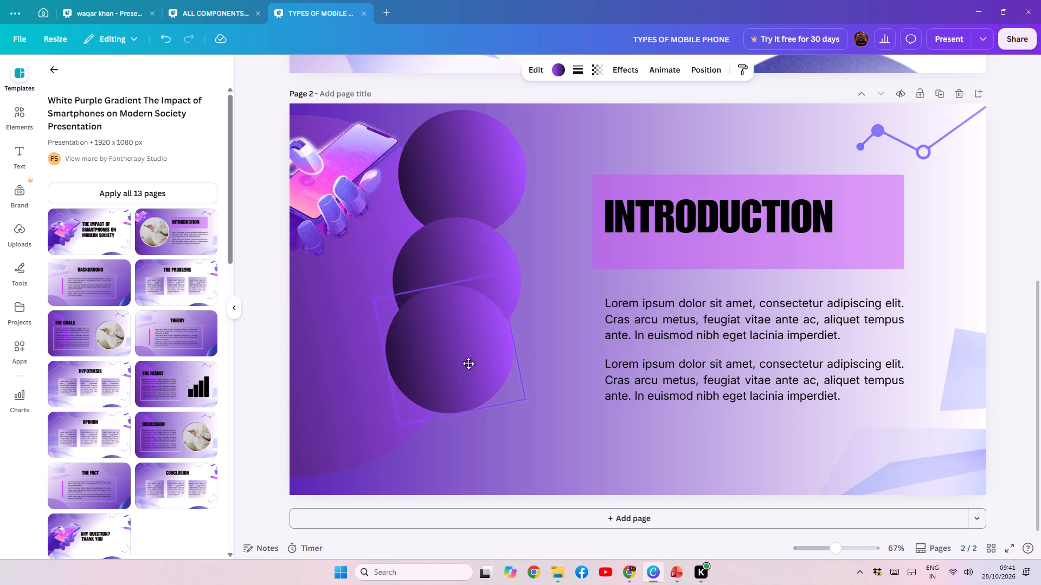
drag(468, 363, 470, 381)
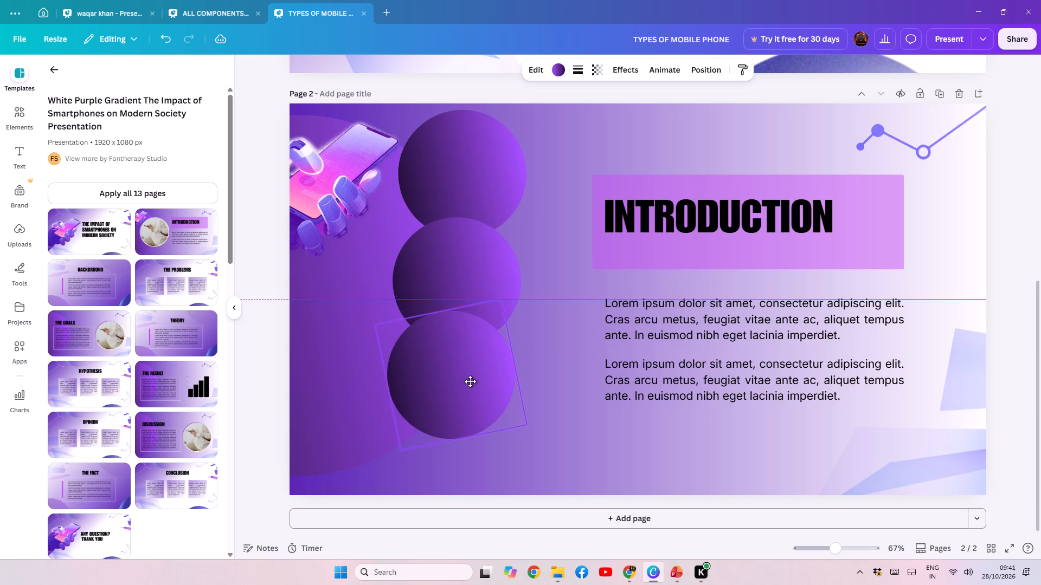
drag(470, 381, 470, 385)
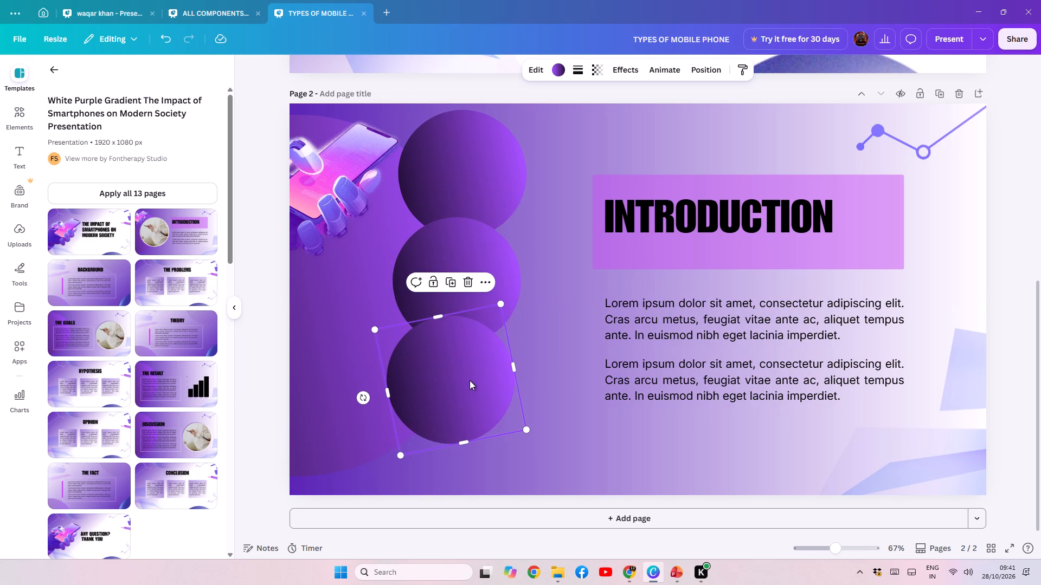
key(ctrl+v)
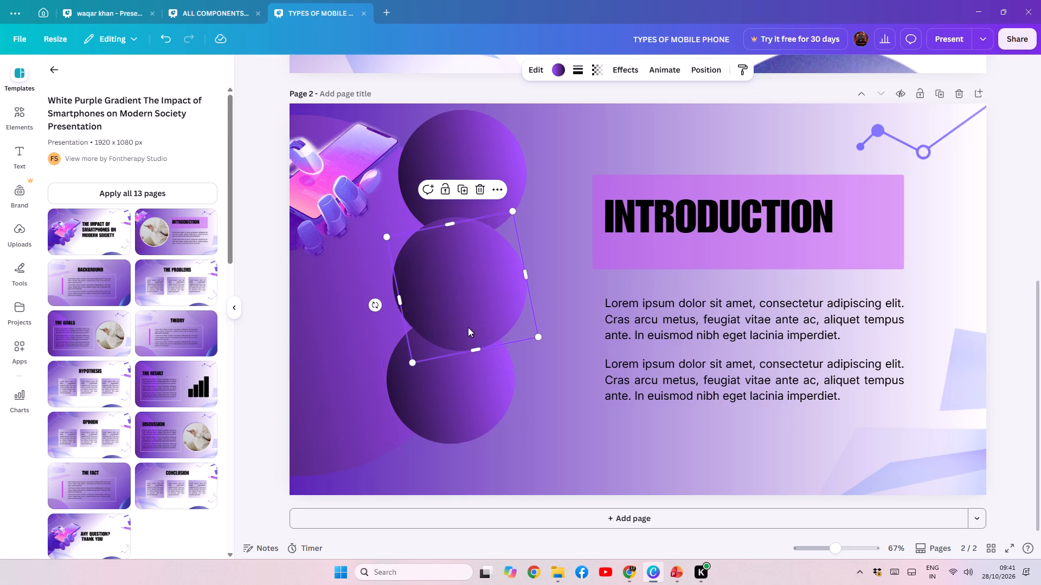
drag(467, 314, 447, 487)
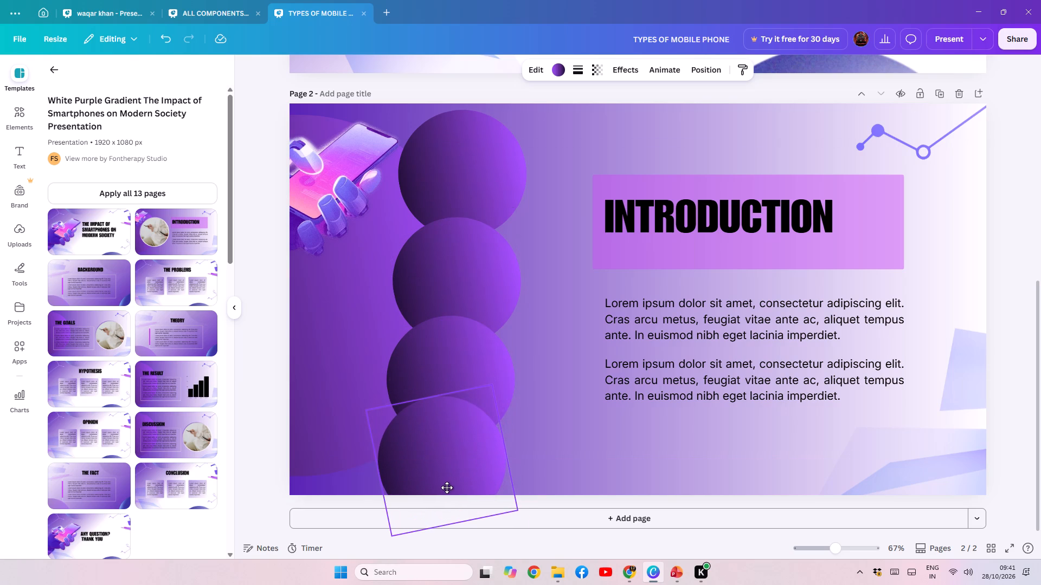
drag(447, 487, 447, 489)
Shift the four small circles upward, evening out their overlaps so the column spans the full page height.
drag(475, 177, 471, 159)
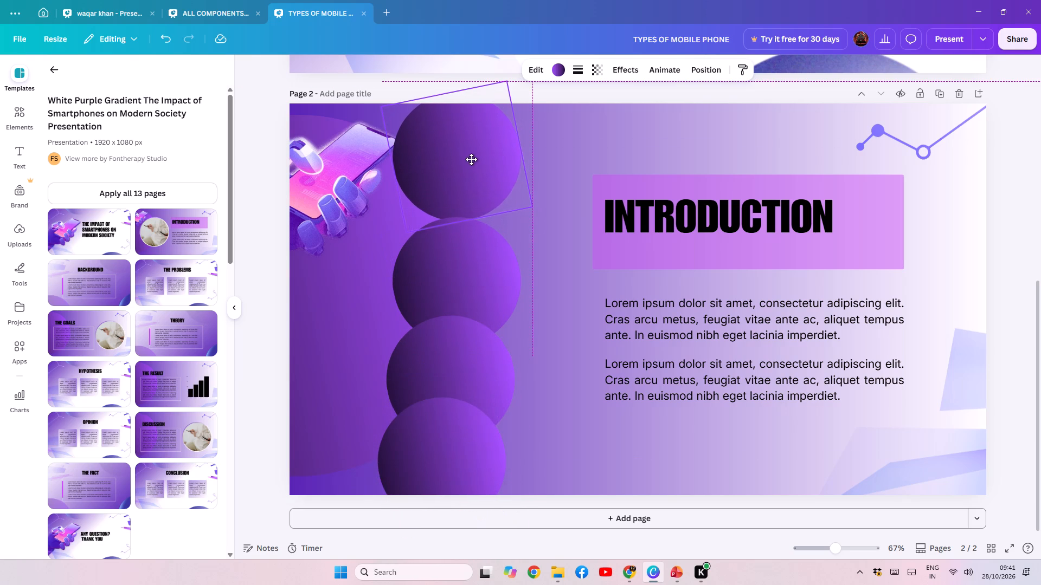
drag(471, 159, 475, 158)
drag(474, 291, 474, 291)
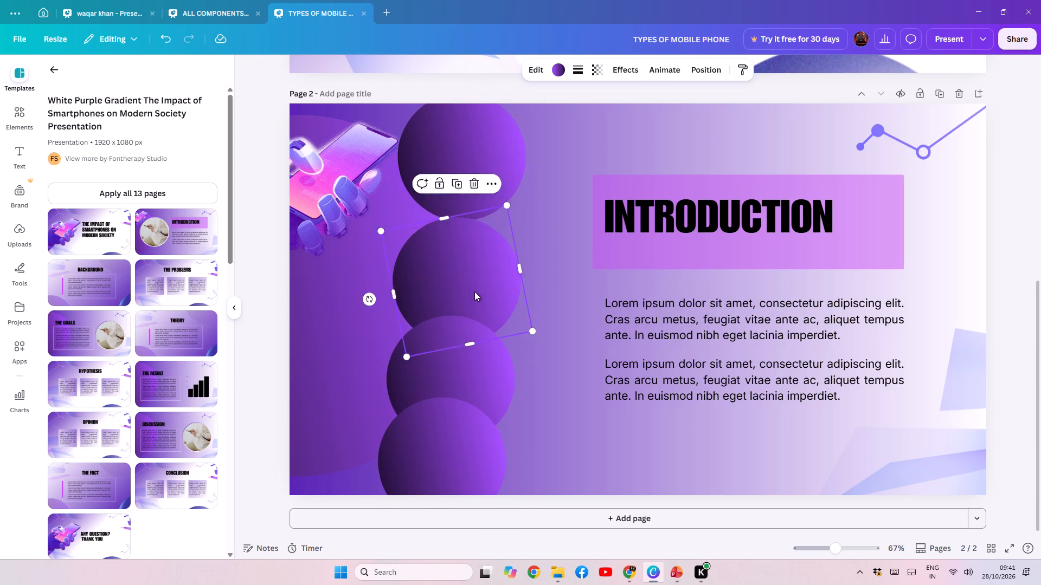
drag(474, 291, 473, 261)
drag(456, 357, 455, 322)
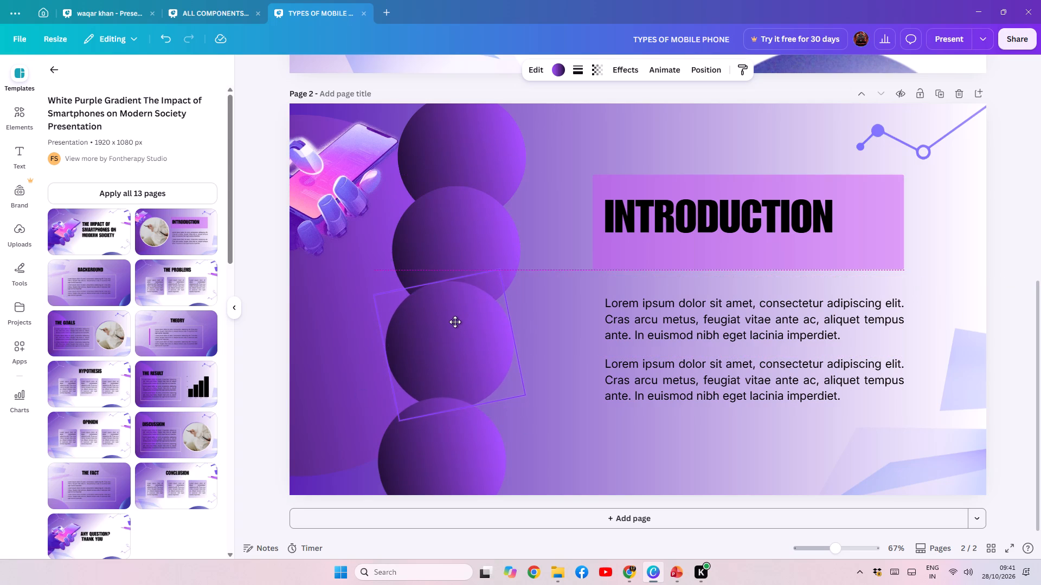
drag(455, 322, 454, 322)
click(454, 322)
drag(449, 440, 451, 423)
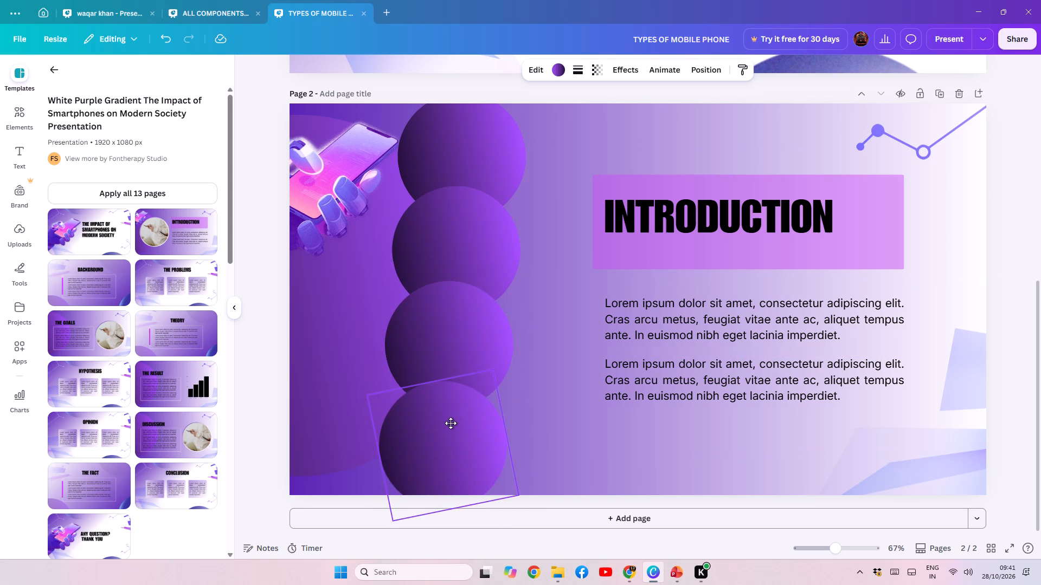
drag(451, 423, 448, 422)
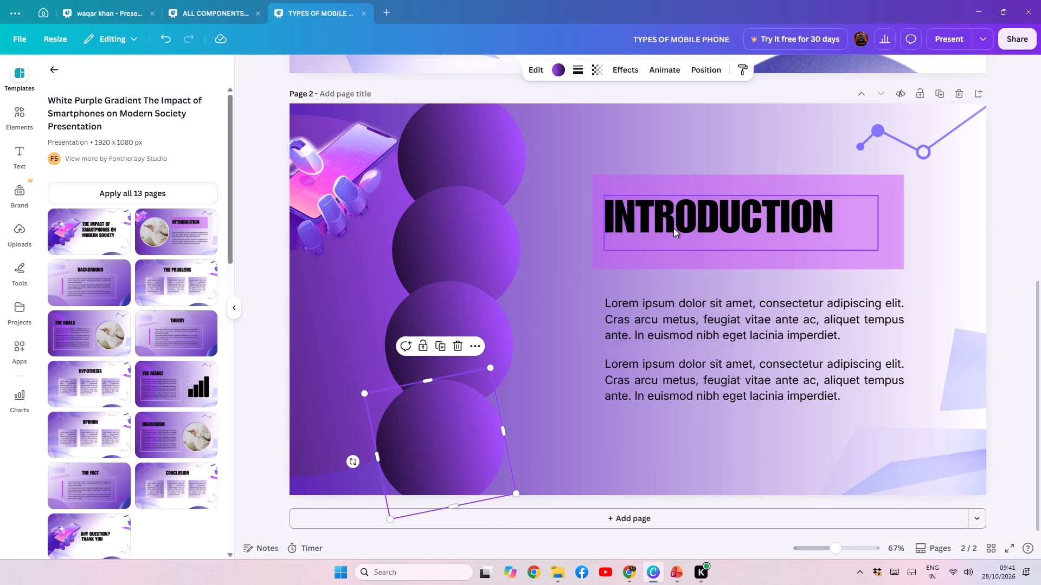
Remove the "INTRODUCTION" heading text, keeping the pink rectangle behind it.
click(673, 228)
double_click(673, 228)
key(BackSpace)
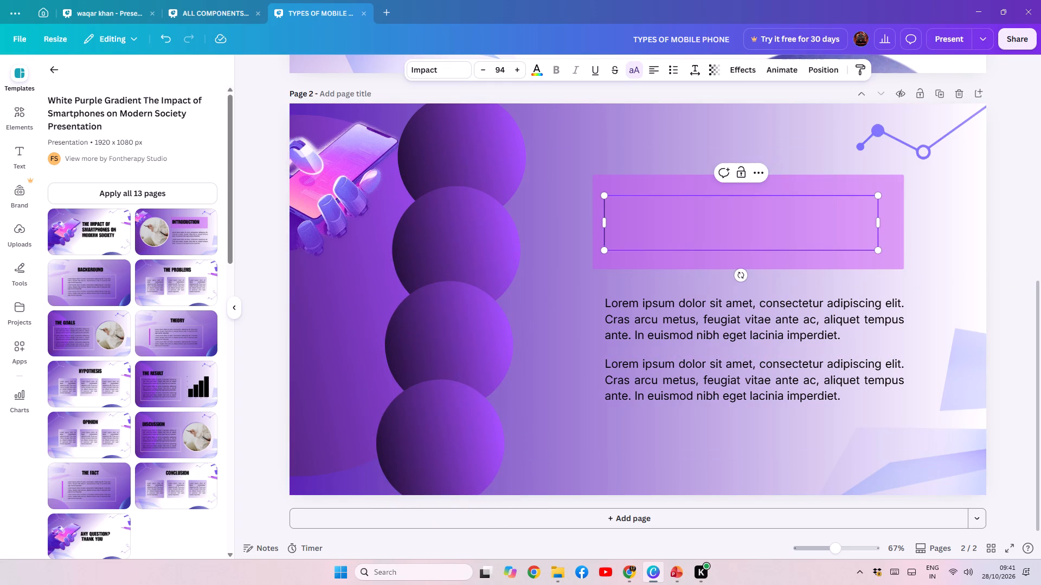
click(554, 336)
click(722, 220)
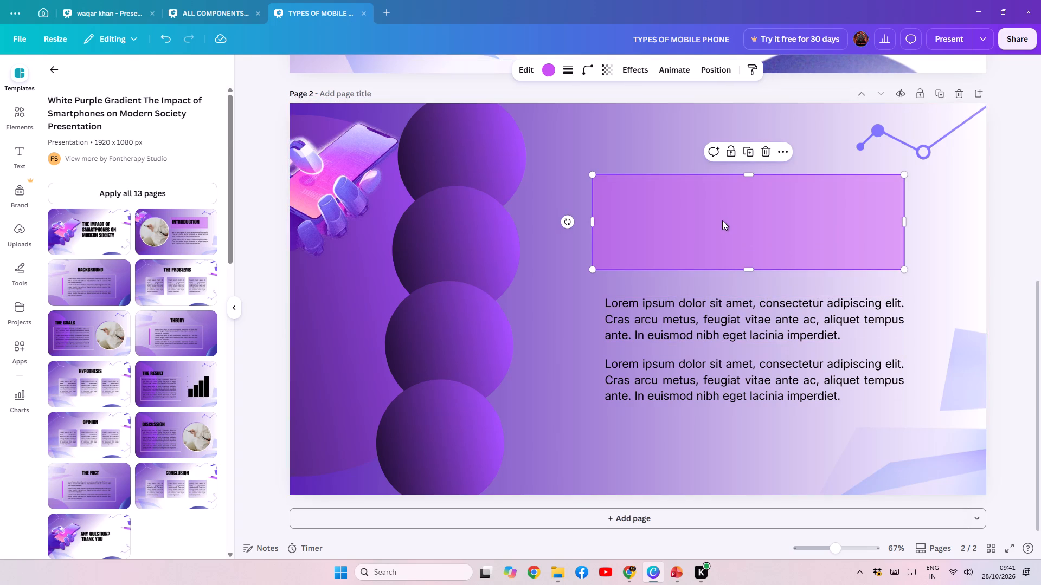
Copy the EXYNOS label and Samsung Exynos 9 chip picture from PowerPoint's "TYPES OF CPU" slide and paste them onto Canva page 2.
click(679, 576)
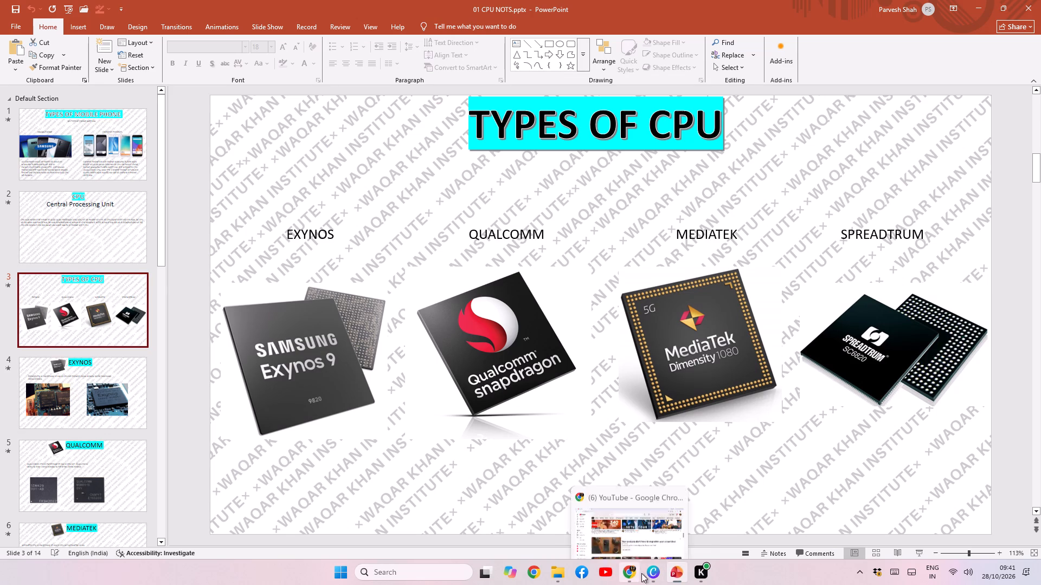
click(656, 570)
click(666, 576)
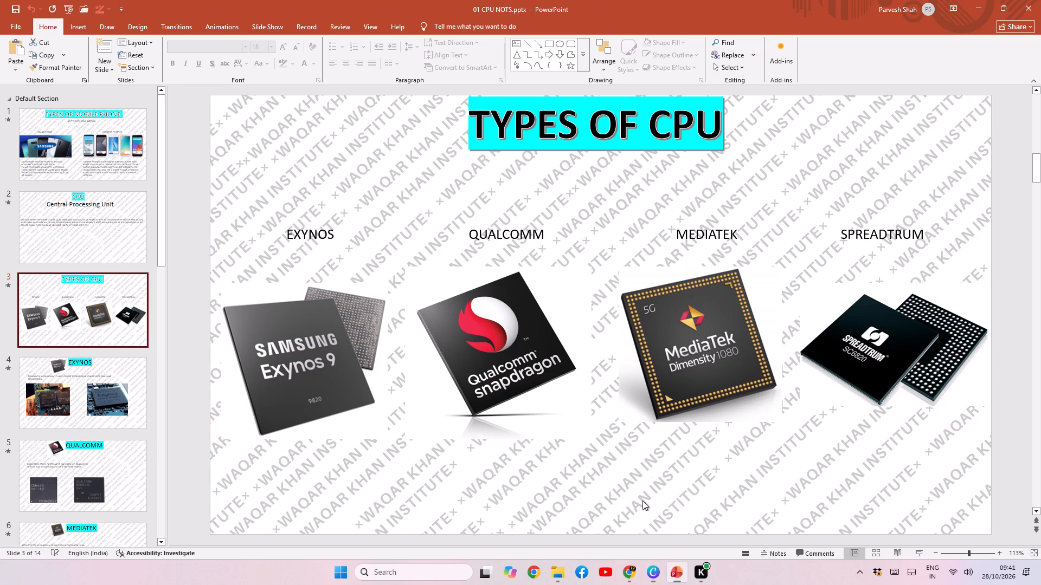
click(304, 358)
ctrl+click(302, 235)
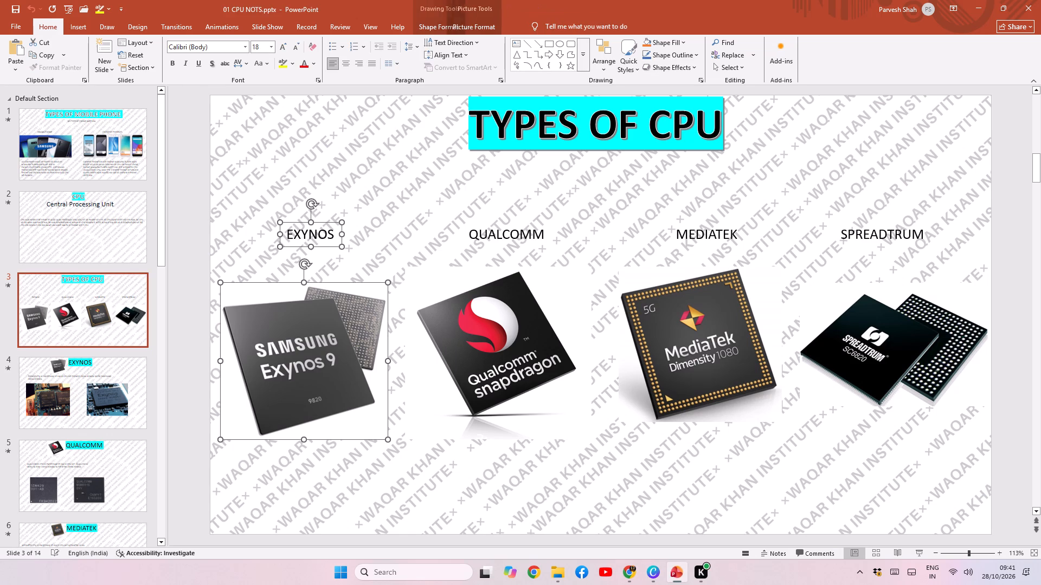
key(ctrl+c)
key(ctrl+v)
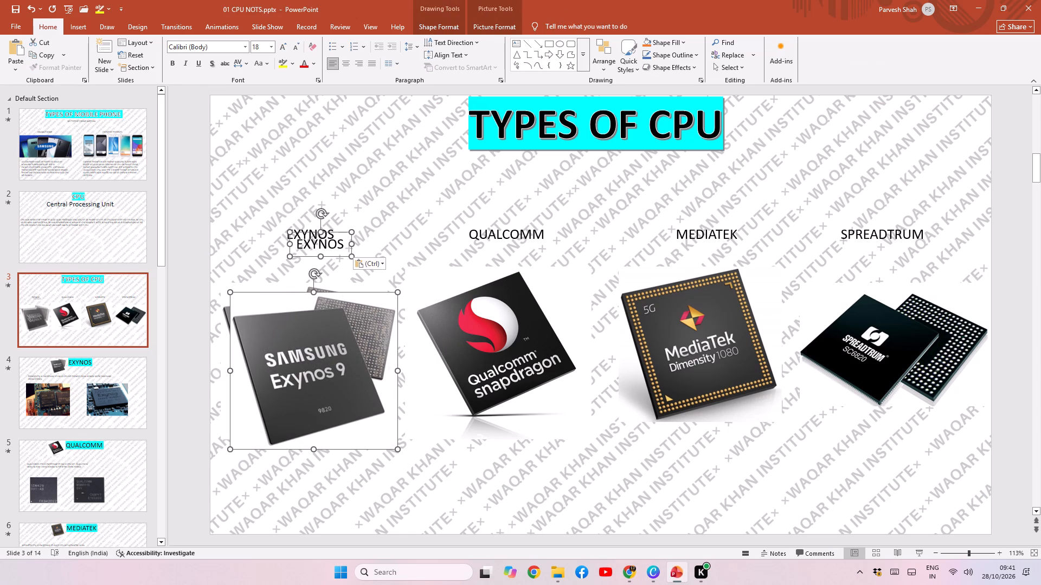
click(658, 578)
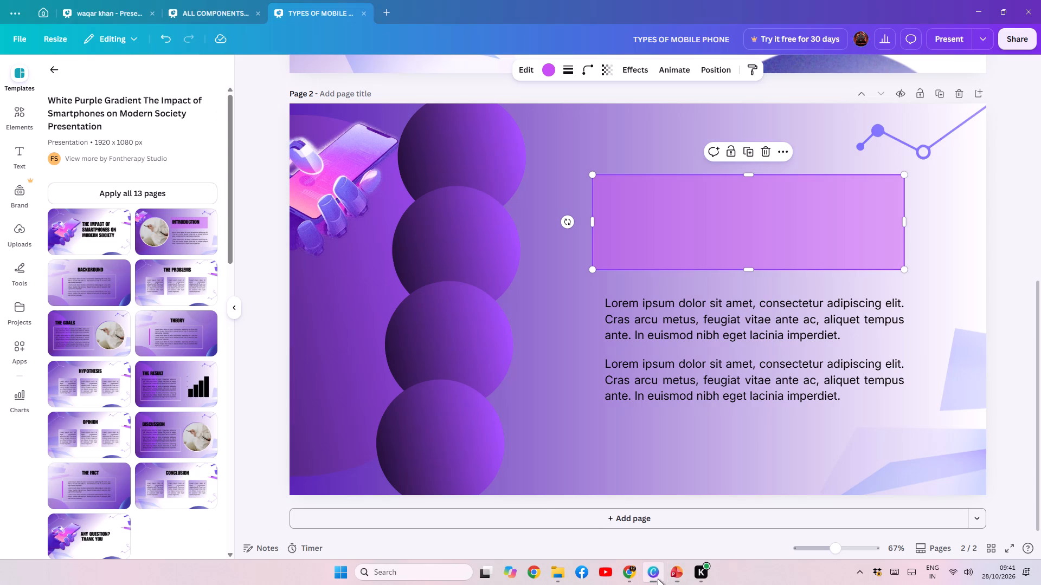
key(ctrl+v)
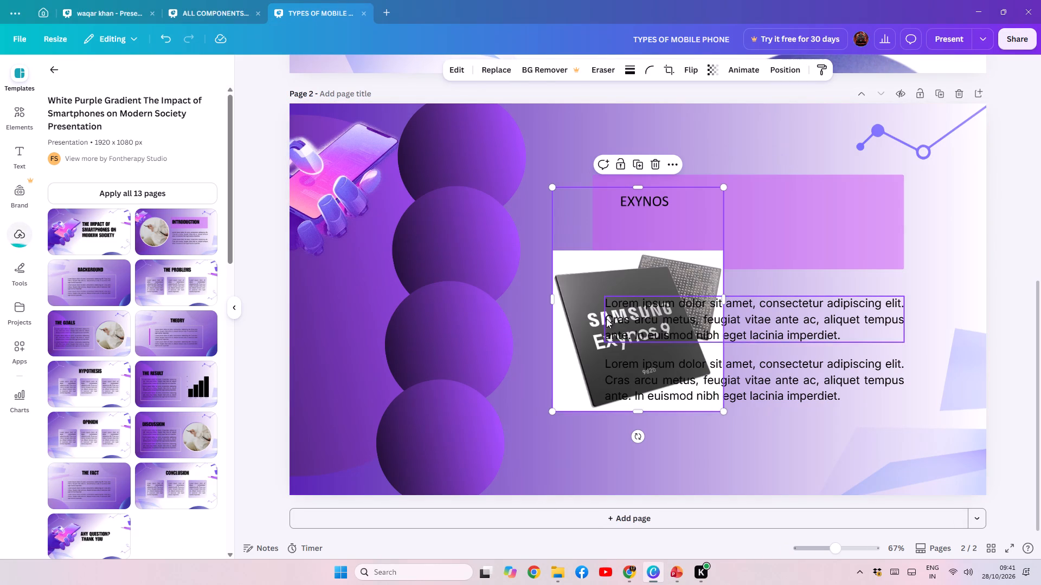
Shrink the pasted Exynos picture with its label to about 159 wide and place it on the topmost circle.
drag(564, 311, 439, 294)
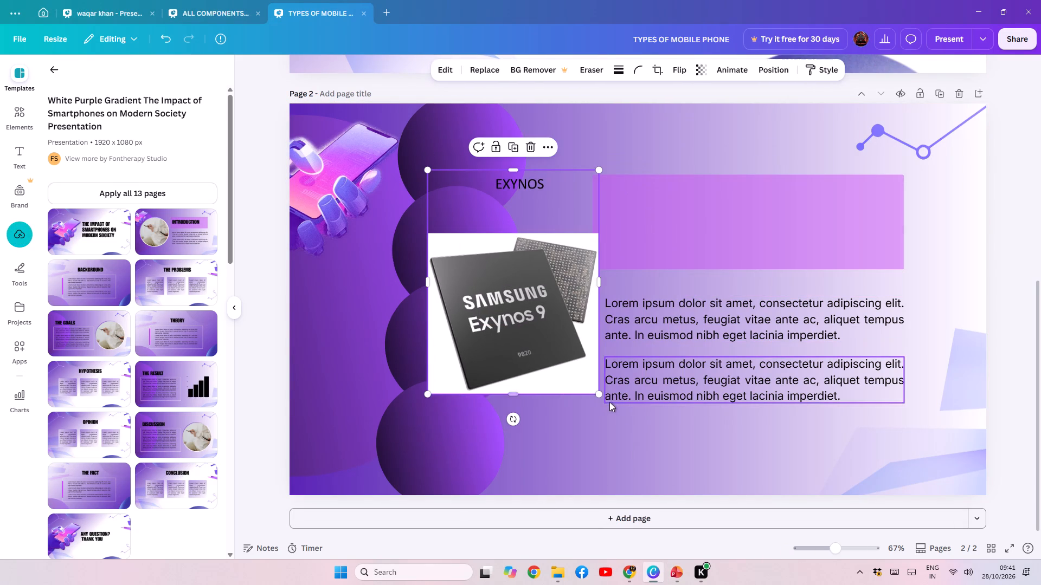
drag(597, 393, 501, 276)
drag(462, 244, 457, 192)
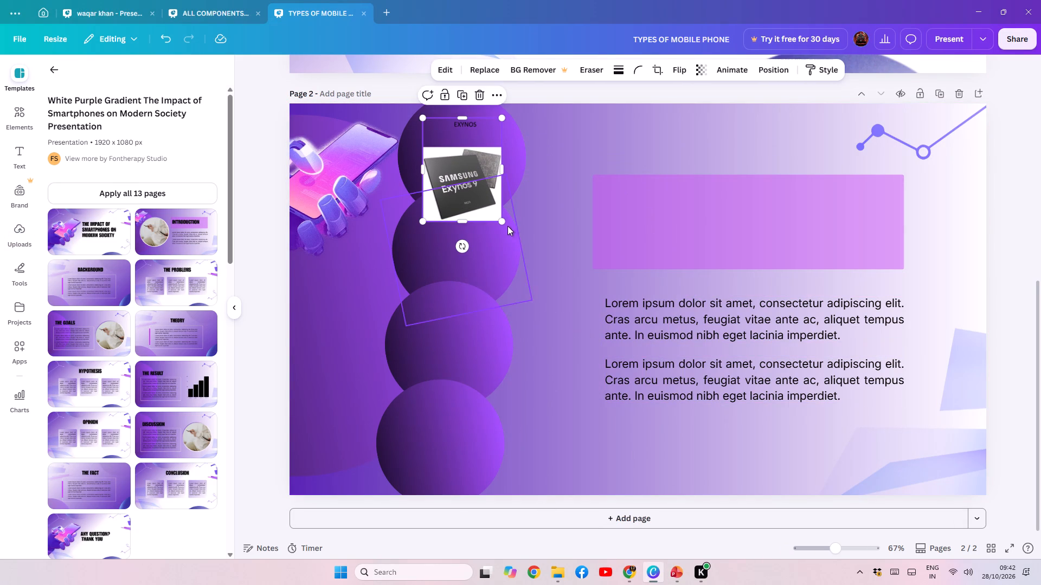
drag(502, 222, 483, 192)
drag(460, 171, 473, 160)
click(586, 119)
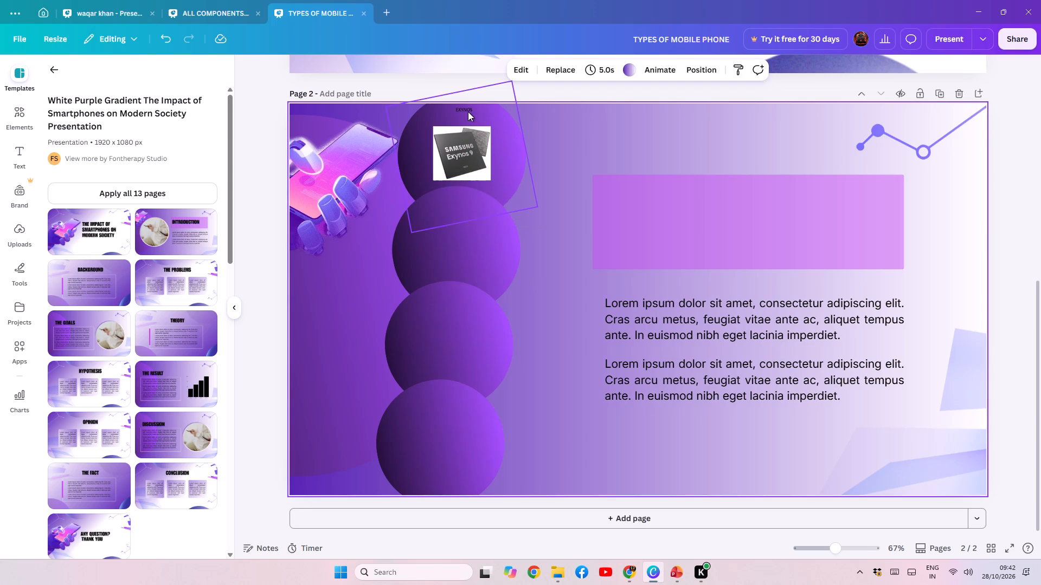
click(468, 109)
click(550, 123)
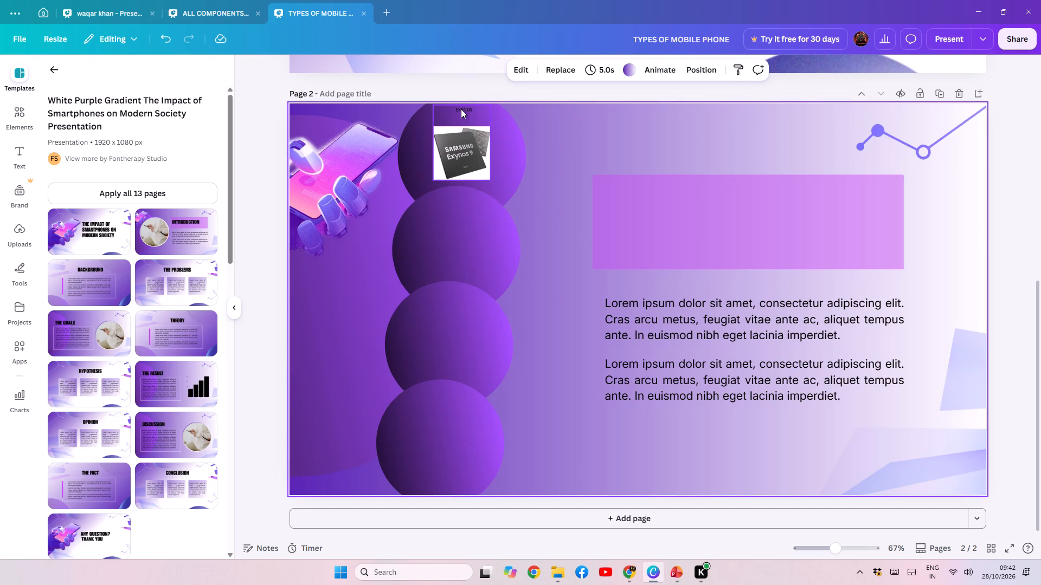
Extend the Exynos picture's top edge slightly and shift the picture a little lower within the top circle.
click(458, 127)
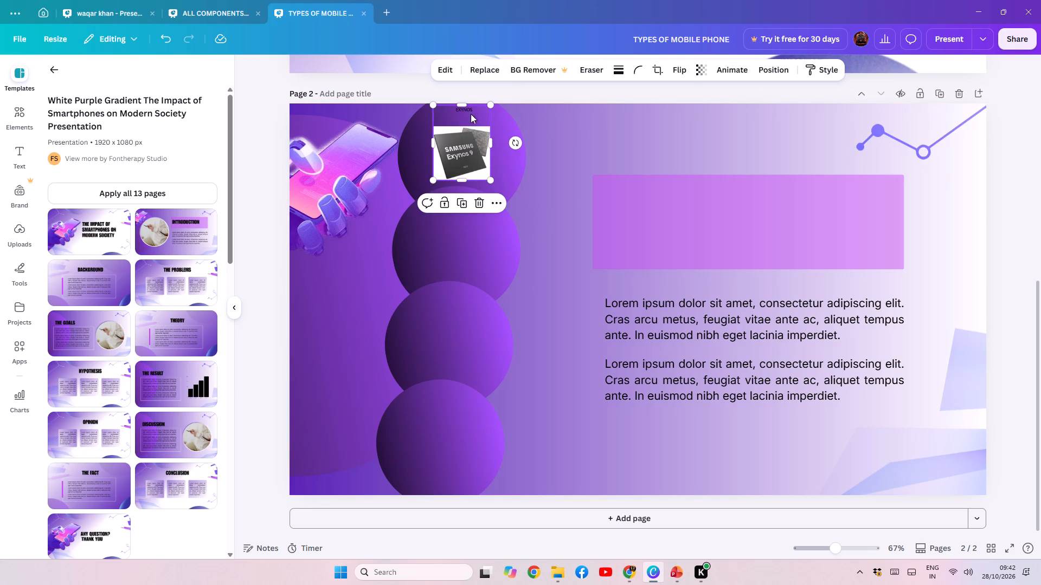
click(465, 105)
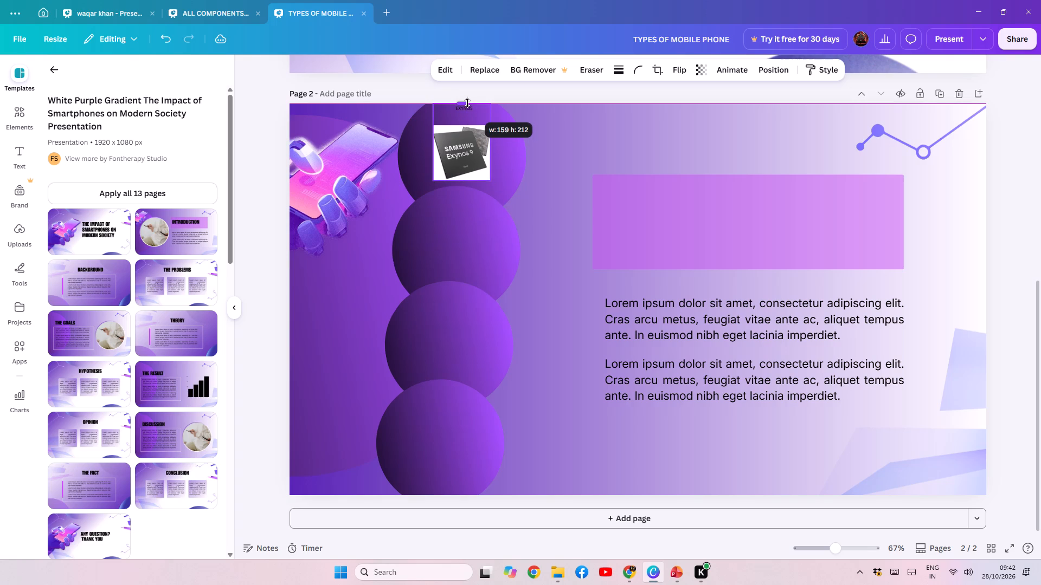
click(469, 121)
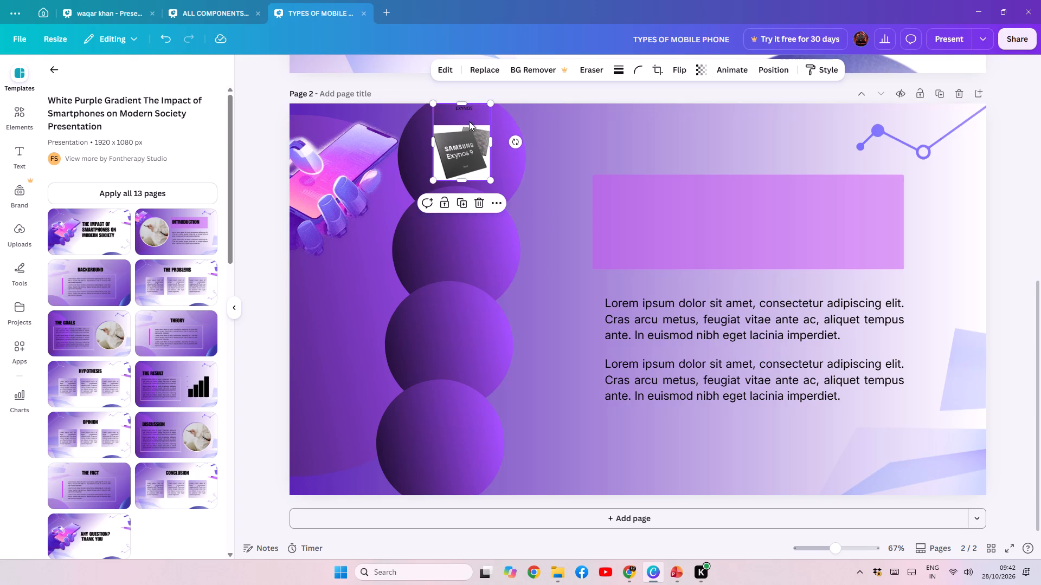
click(473, 109)
drag(459, 151, 464, 158)
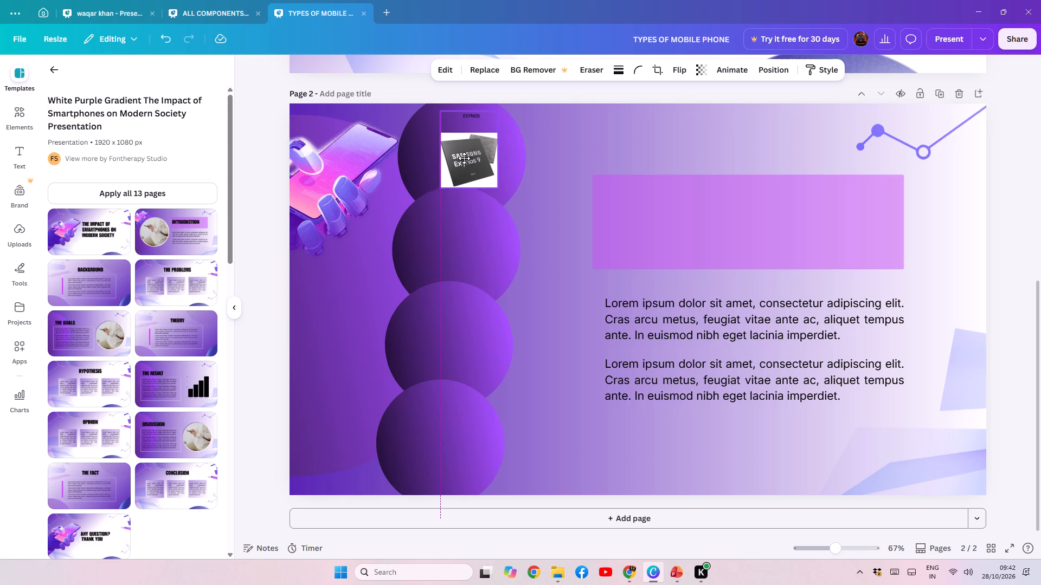
drag(464, 158, 461, 158)
click(537, 154)
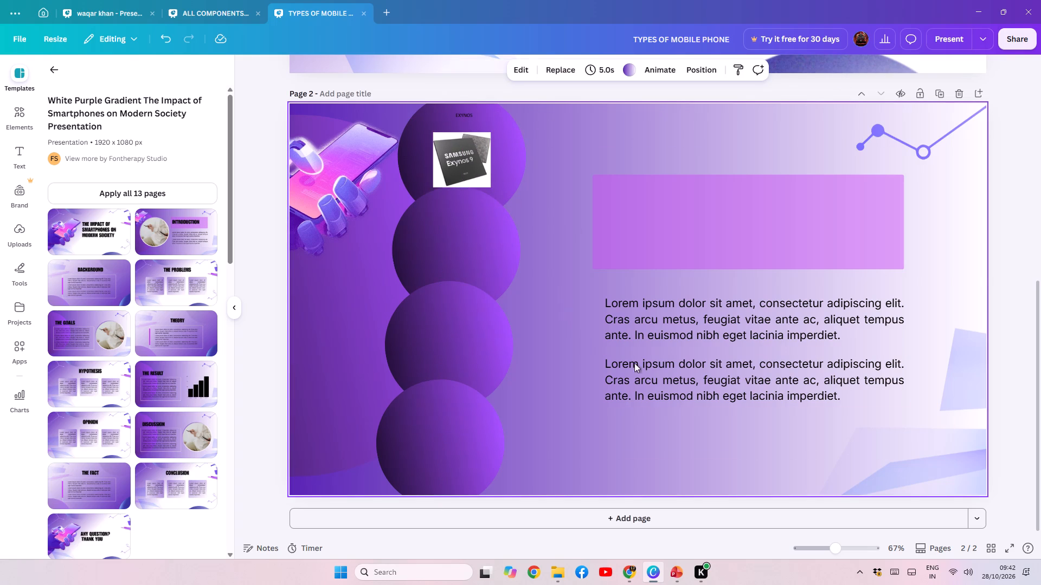
Check page 2 full screen and nudge the Exynos picture slightly upward within the top circle.
click(1006, 552)
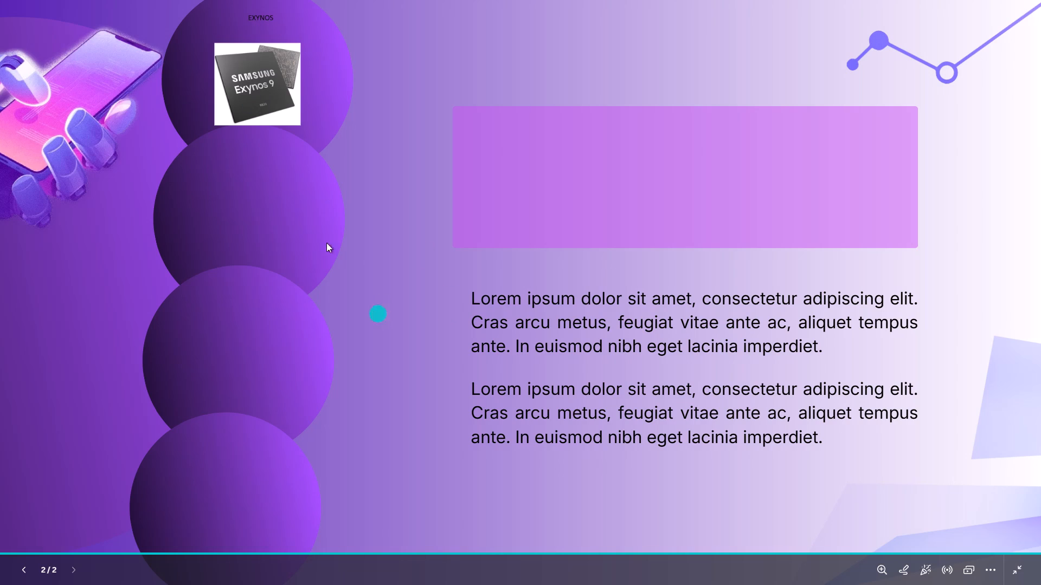
key(Escape)
click(440, 162)
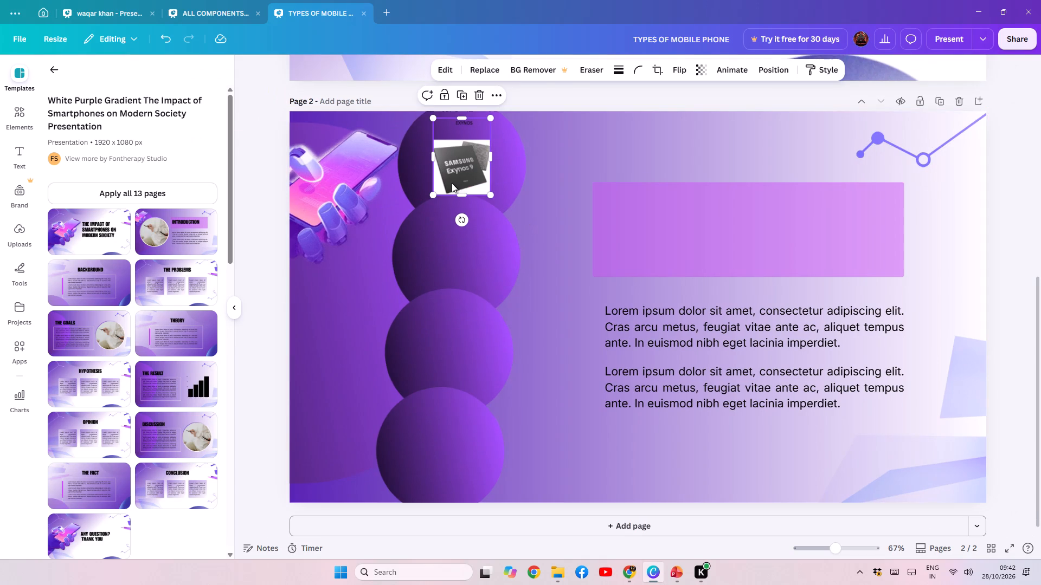
key(Up)
key(Up)
key(Up)
key(Up)
key(Up)
key(Up)
key(Up)
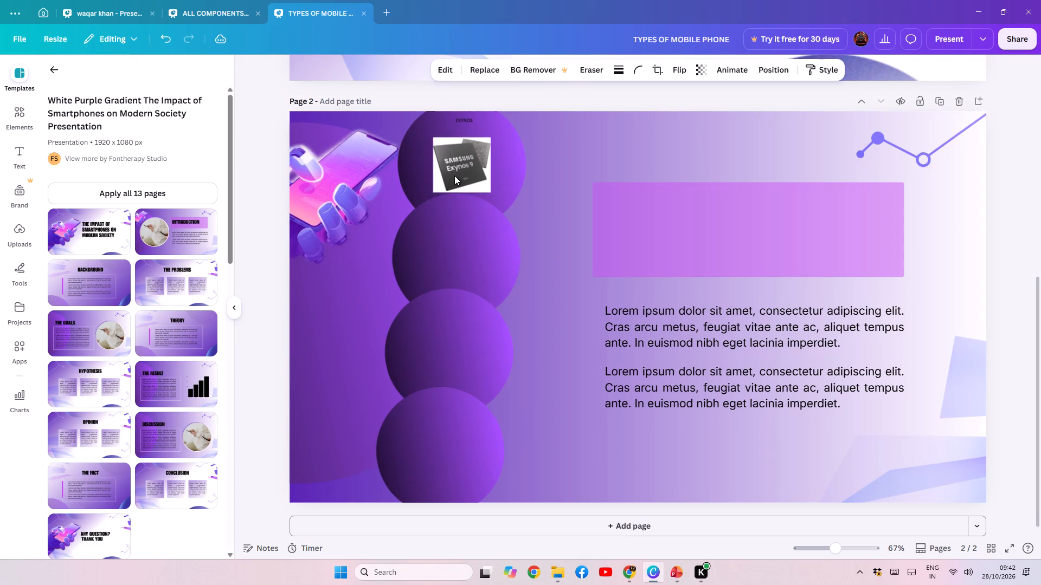
key(Up)
key(Up)
key(Up)
Crop the top of the Exynos picture to cut off the EXYNOS label, keeping only the chip image.
click(465, 128)
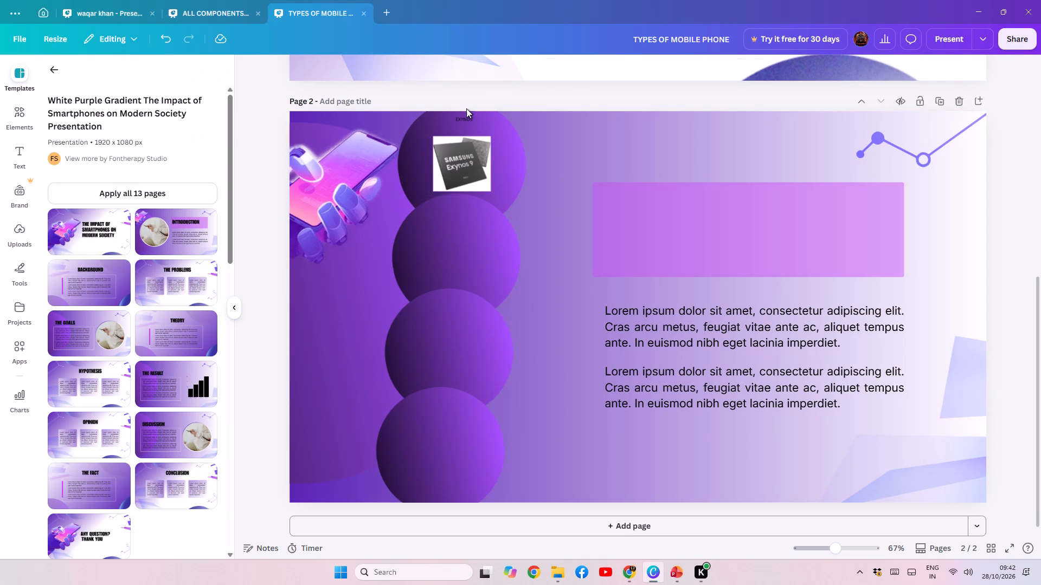
click(464, 136)
drag(464, 111, 464, 126)
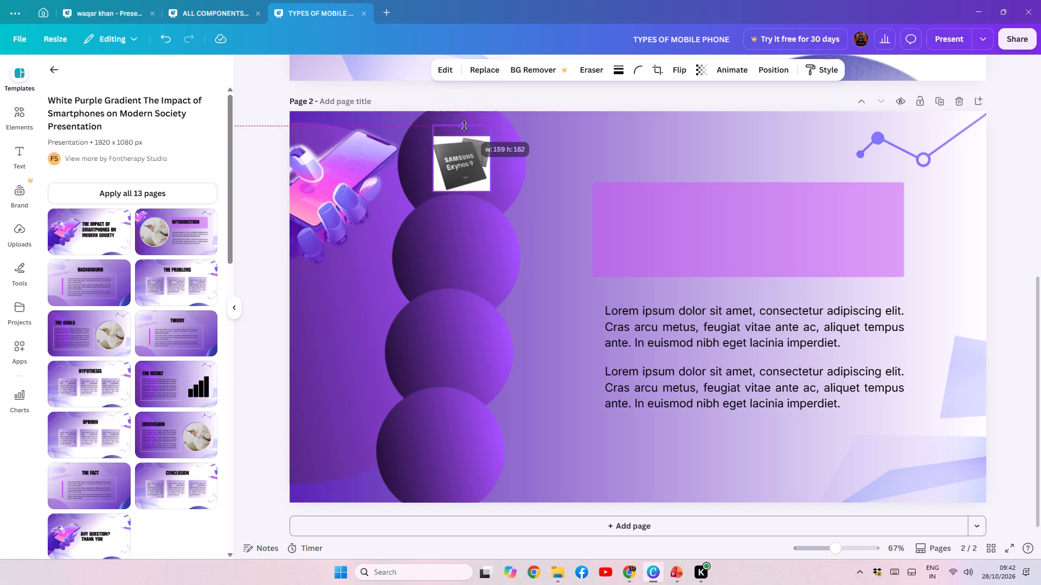
drag(464, 126, 465, 132)
click(466, 157)
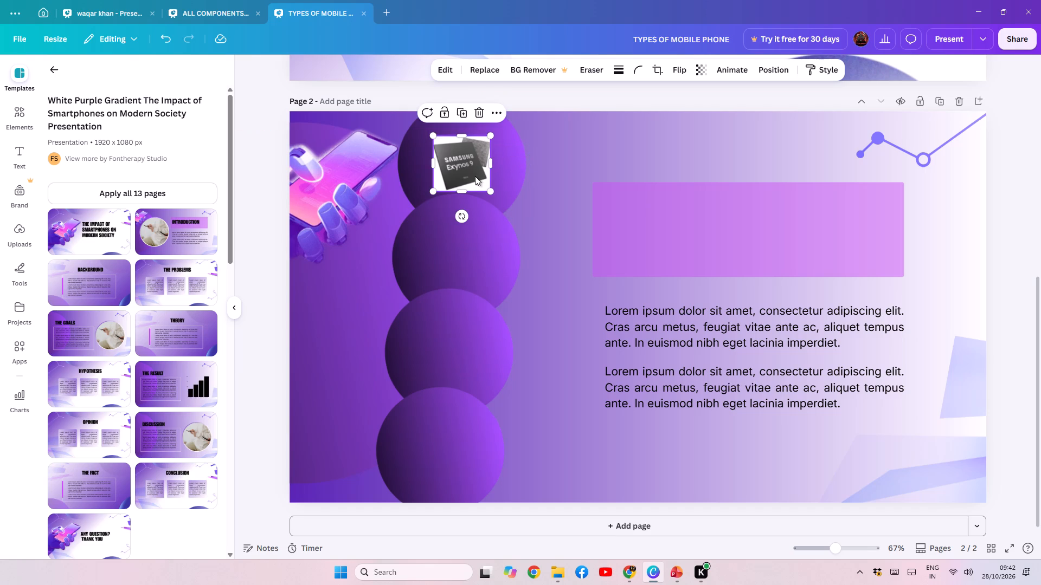
Enlarge the cropped Exynos chip picture slightly and move it up to sit centred on the top circle.
click(474, 164)
drag(490, 194, 499, 193)
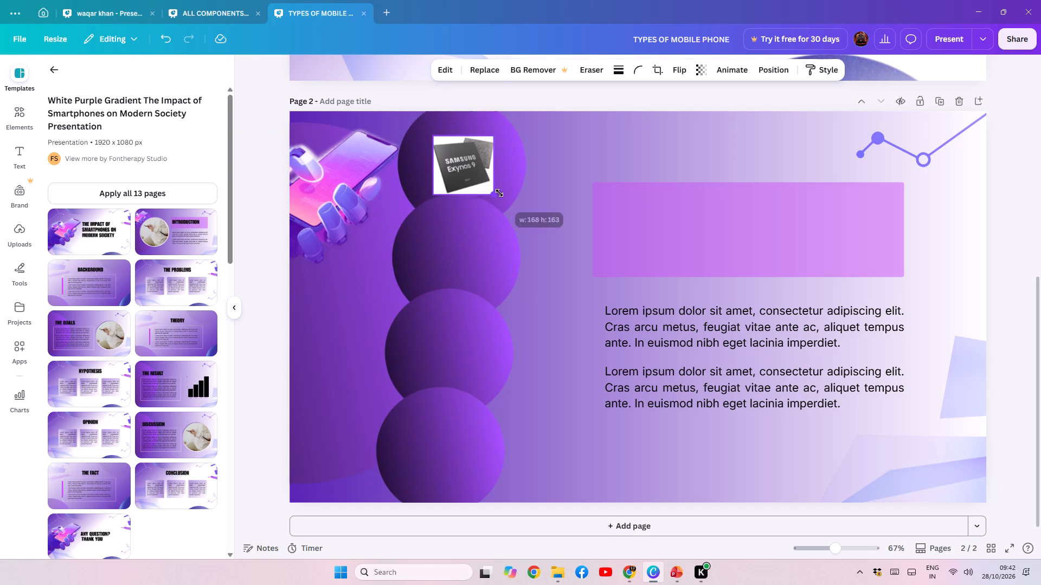
drag(499, 193, 503, 196)
drag(463, 175, 458, 162)
Duplicate the large pink rectangle, shrink the copy to a small label box, and place it beside the top circle, level with the chip picture.
click(637, 229)
key(ctrl+c)
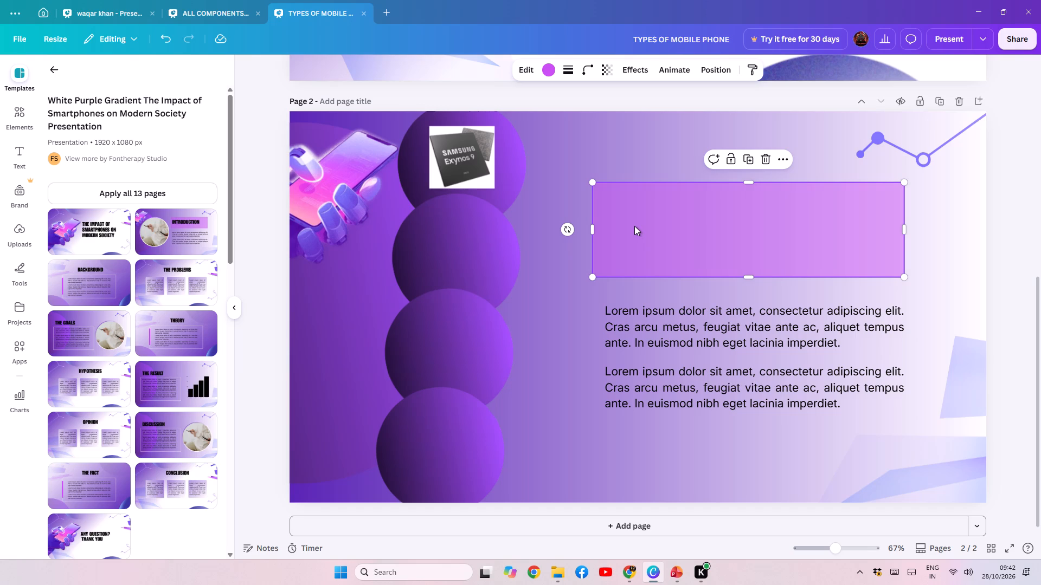
key(ctrl+v)
drag(719, 240, 630, 229)
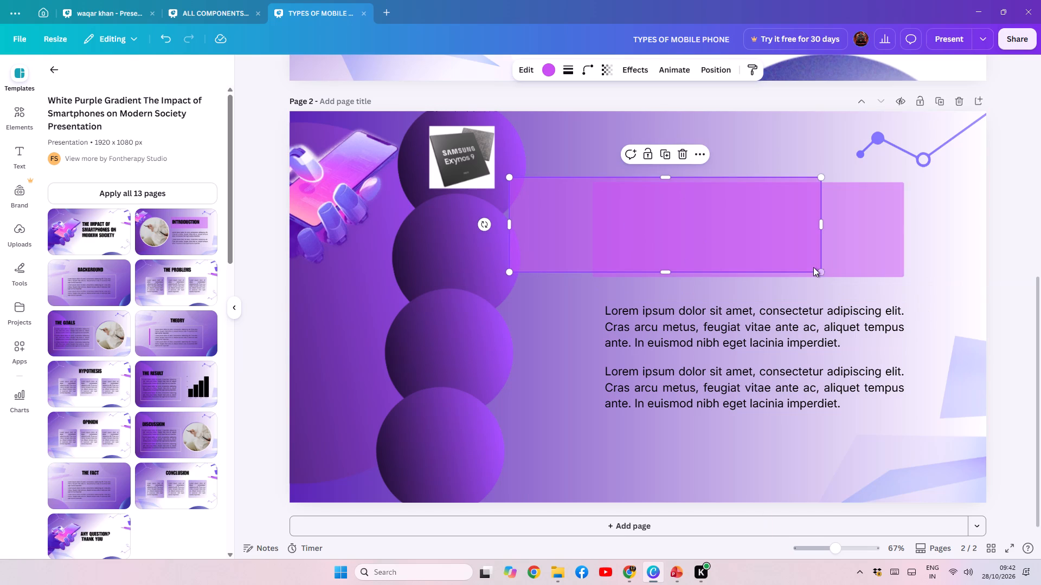
drag(822, 270, 581, 206)
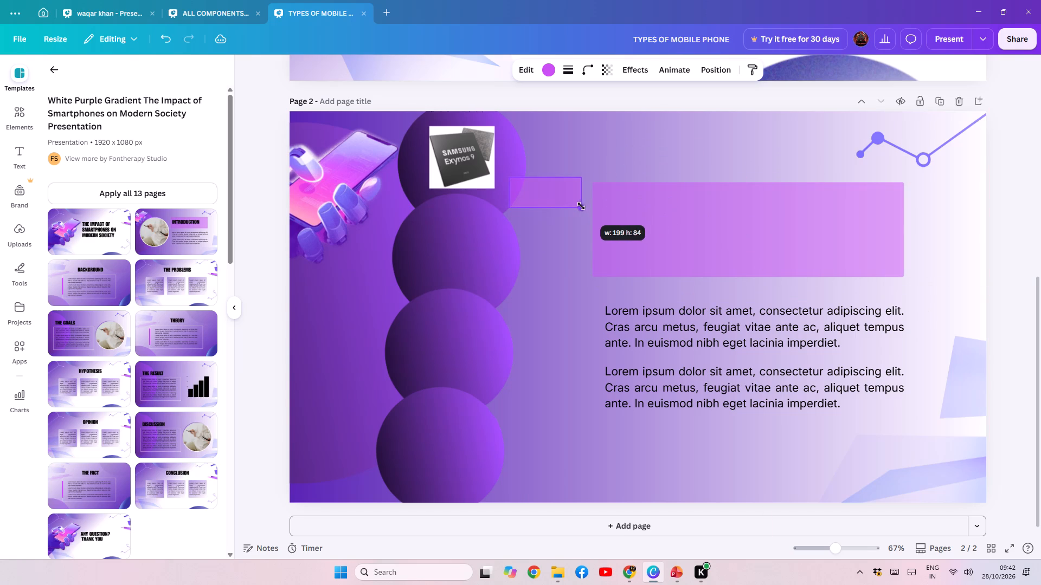
drag(581, 206, 591, 203)
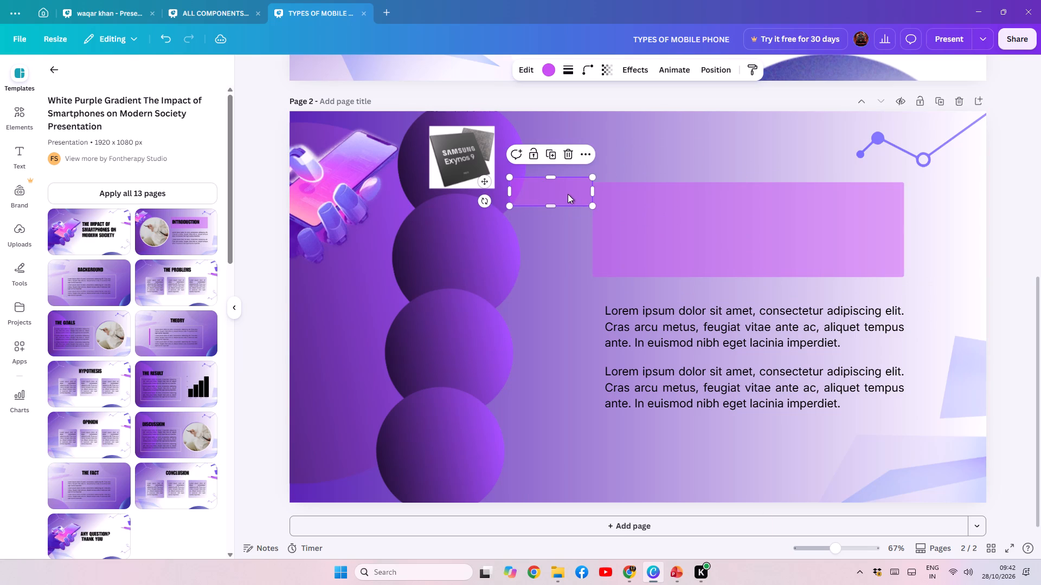
click(568, 193)
drag(565, 194, 579, 160)
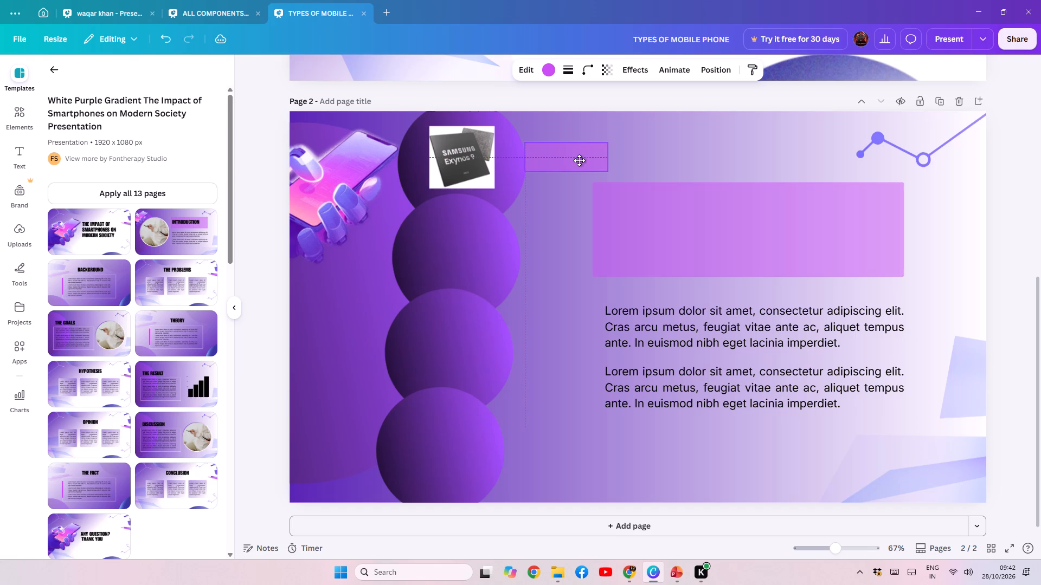
drag(579, 160, 577, 130)
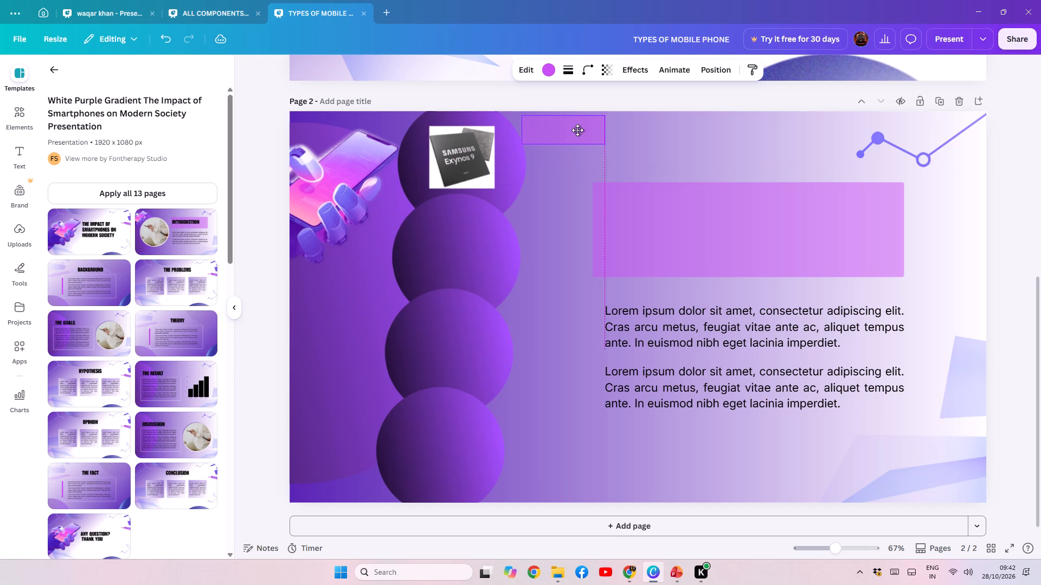
drag(577, 130, 583, 160)
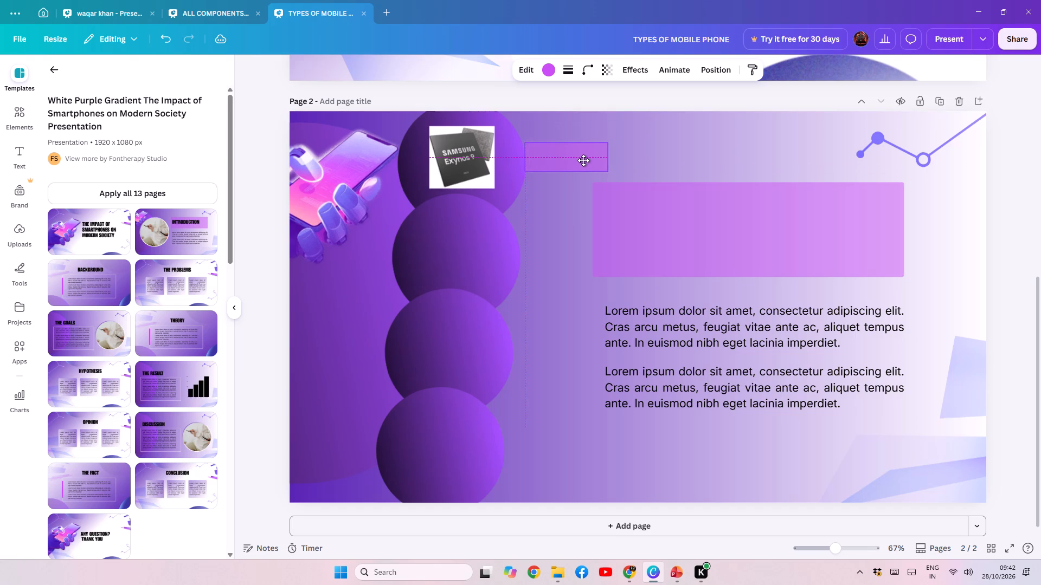
drag(583, 160, 587, 160)
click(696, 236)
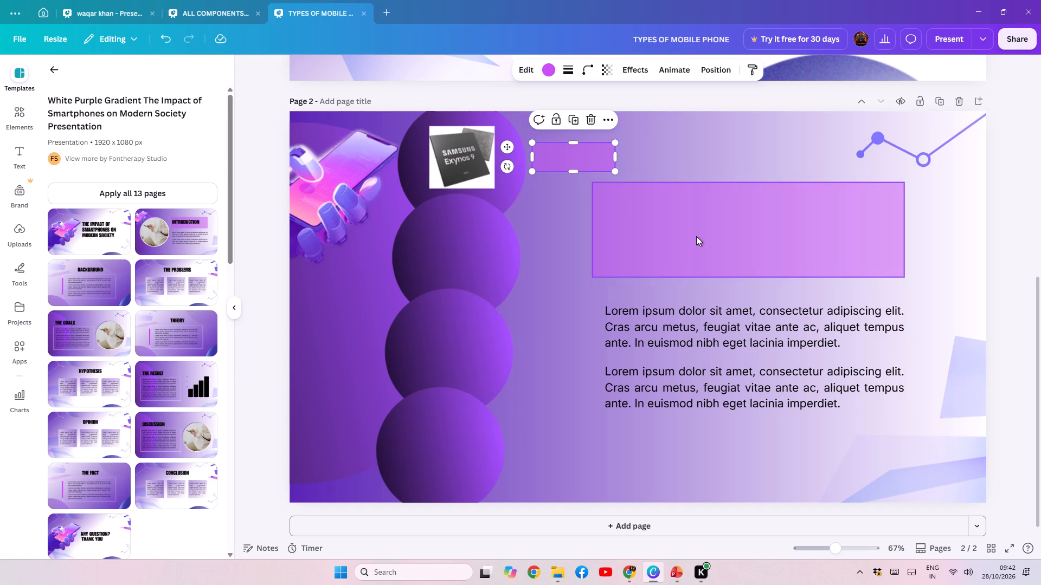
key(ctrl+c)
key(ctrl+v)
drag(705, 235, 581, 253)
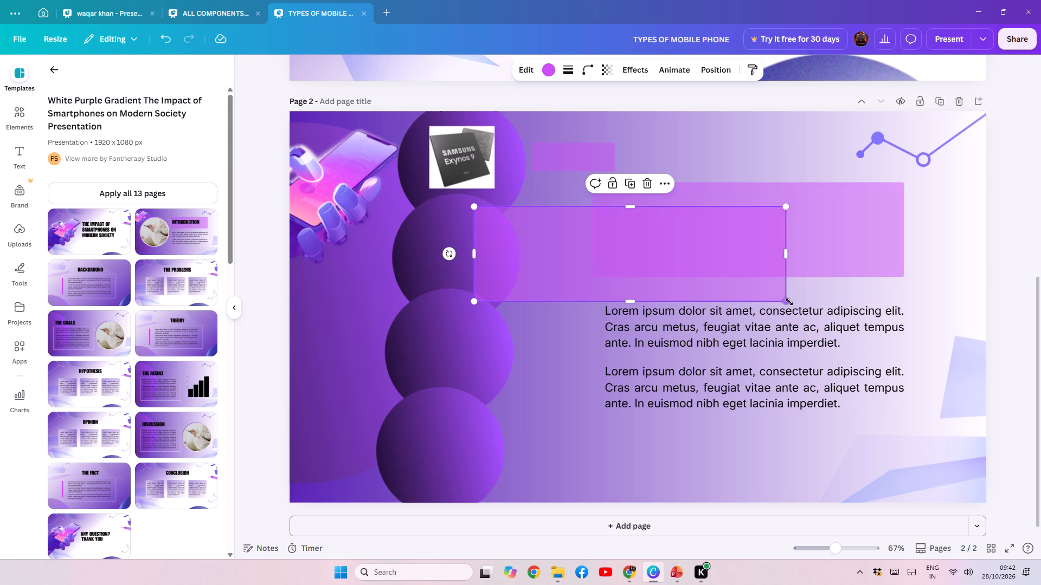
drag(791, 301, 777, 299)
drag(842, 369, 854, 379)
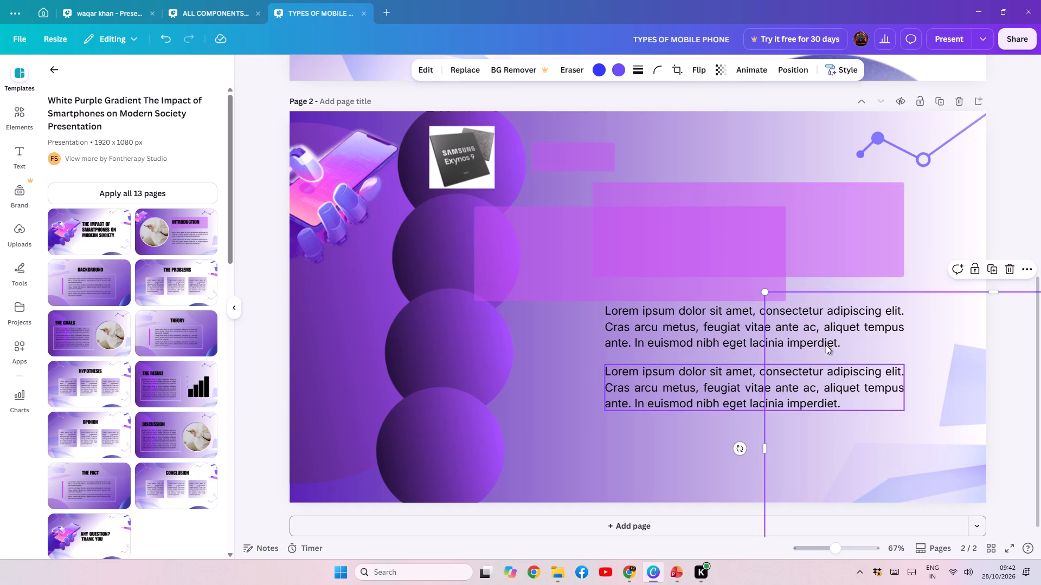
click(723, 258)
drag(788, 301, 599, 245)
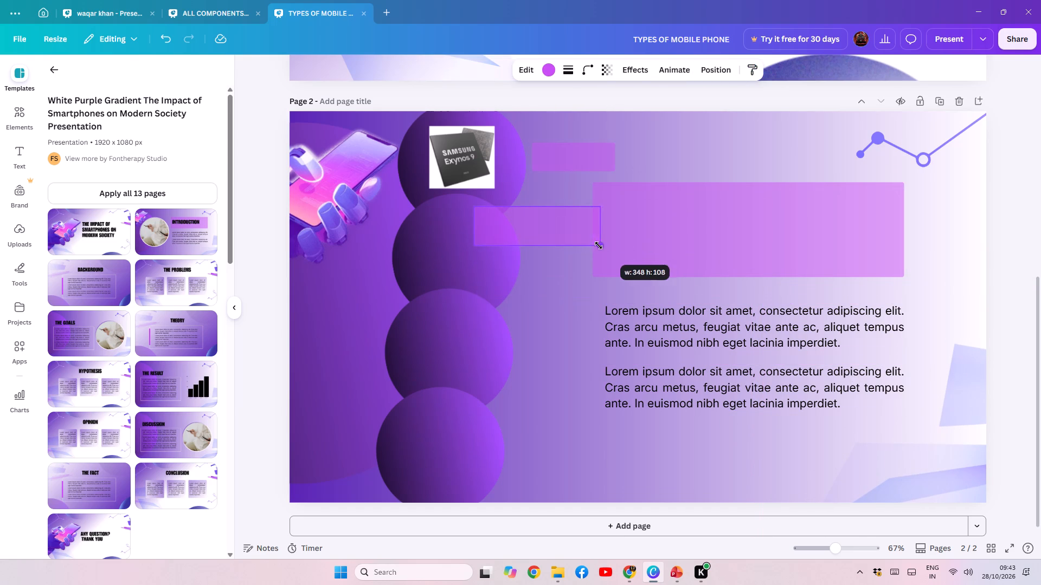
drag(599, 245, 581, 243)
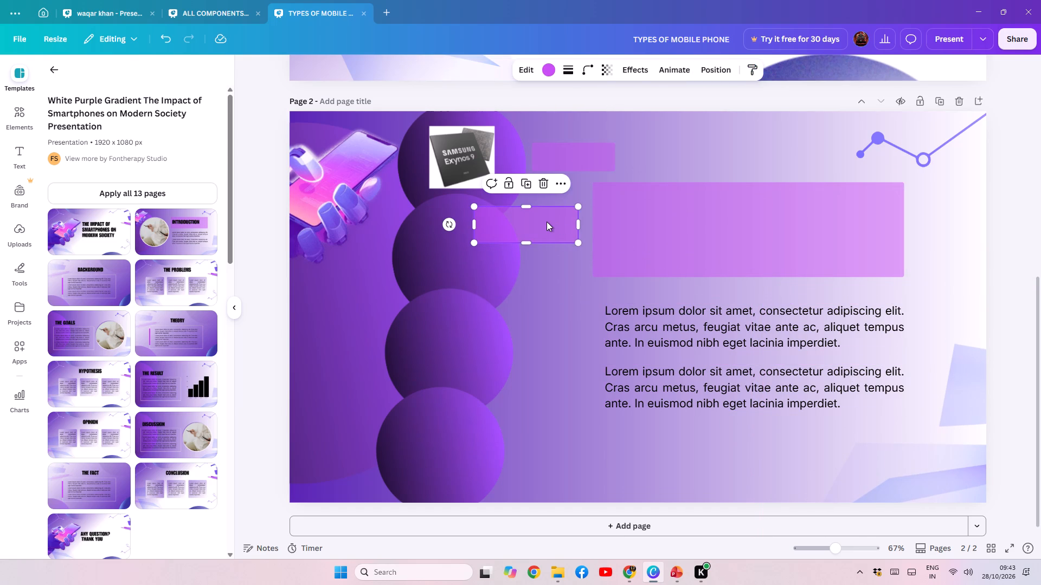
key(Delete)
Make three copies of the small pink label box and move one beside the second circle.
click(564, 155)
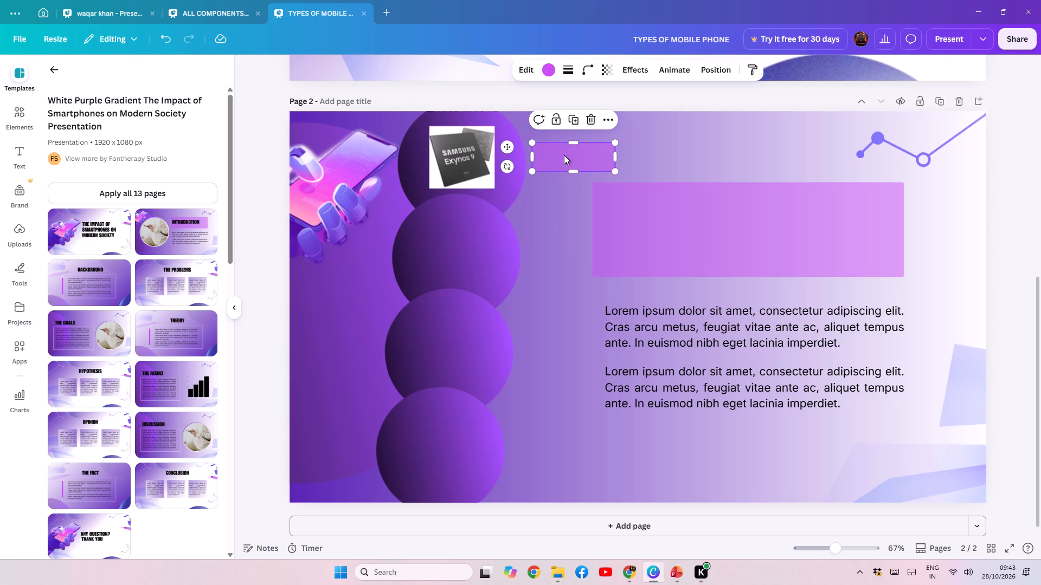
key(ctrl+c)
key(ctrl+v)
key(ctrl+v)
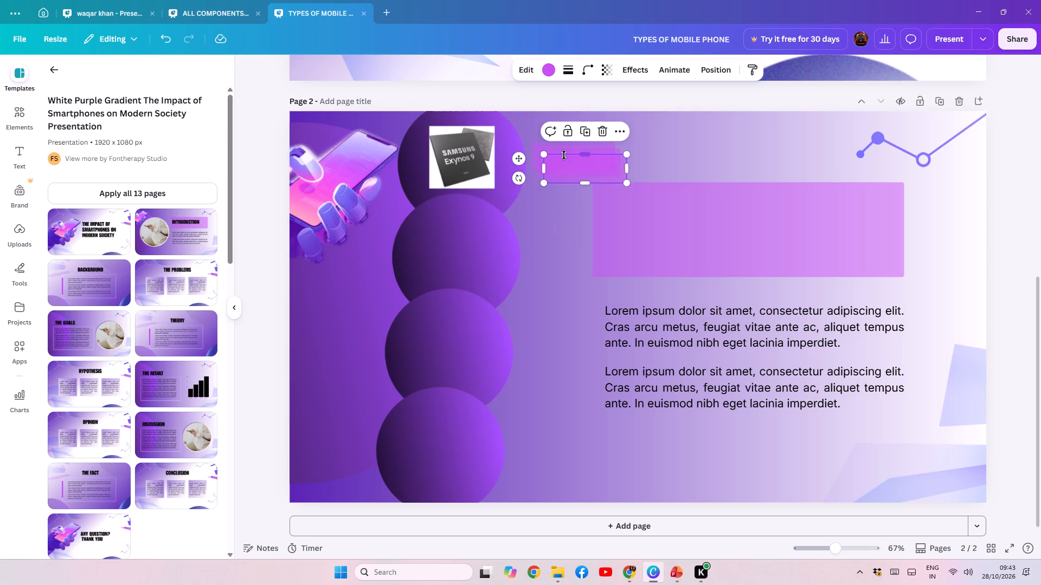
key(ctrl+v)
drag(583, 172, 556, 251)
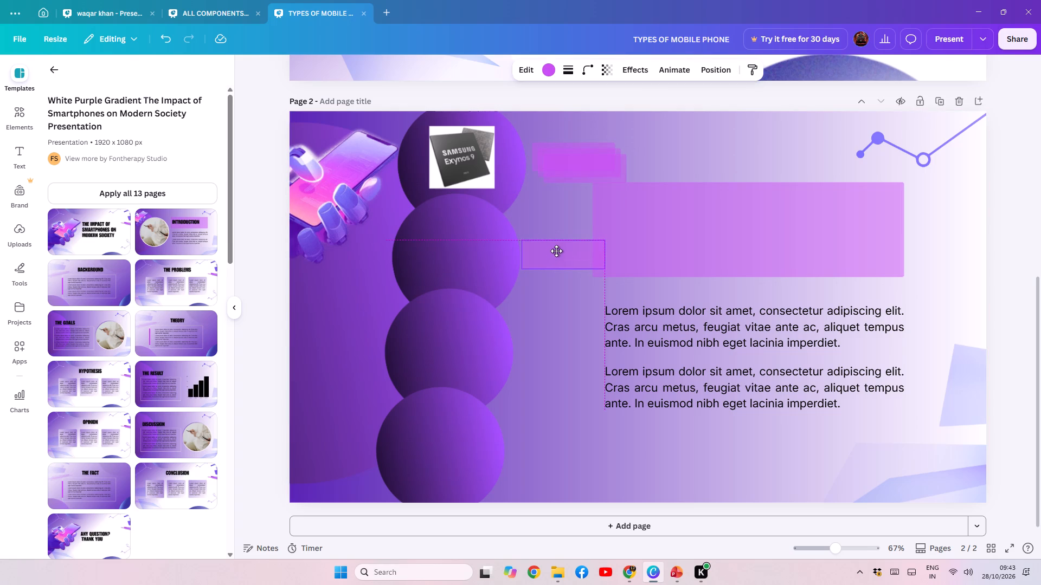
drag(556, 251, 561, 251)
Delete the original large pink rectangle above the lorem ipsum paragraphs.
click(691, 200)
key(Delete)
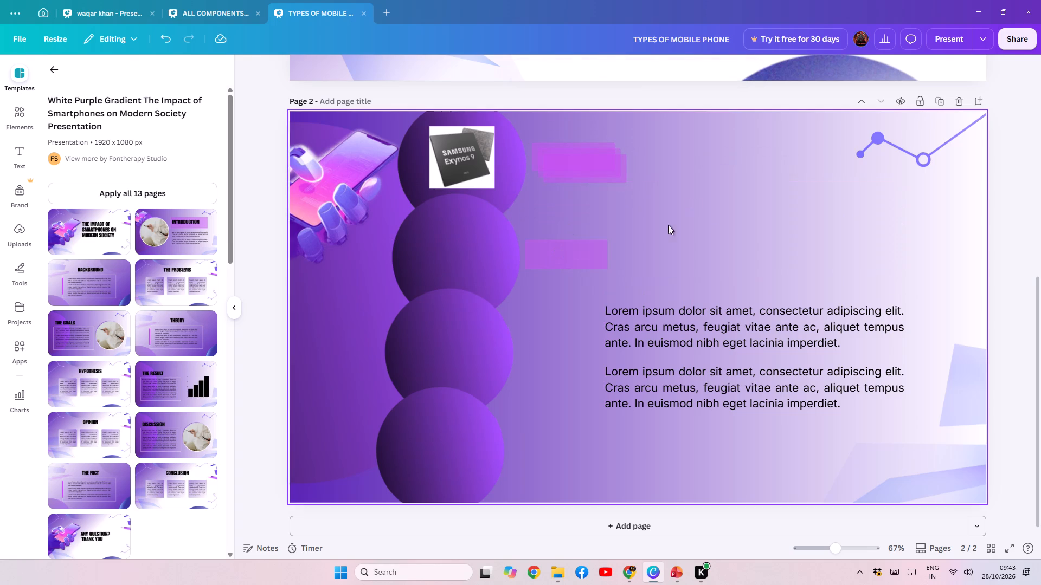
Align the label box beside the second circle vertically with the original small box beside the top circle.
drag(563, 250, 574, 250)
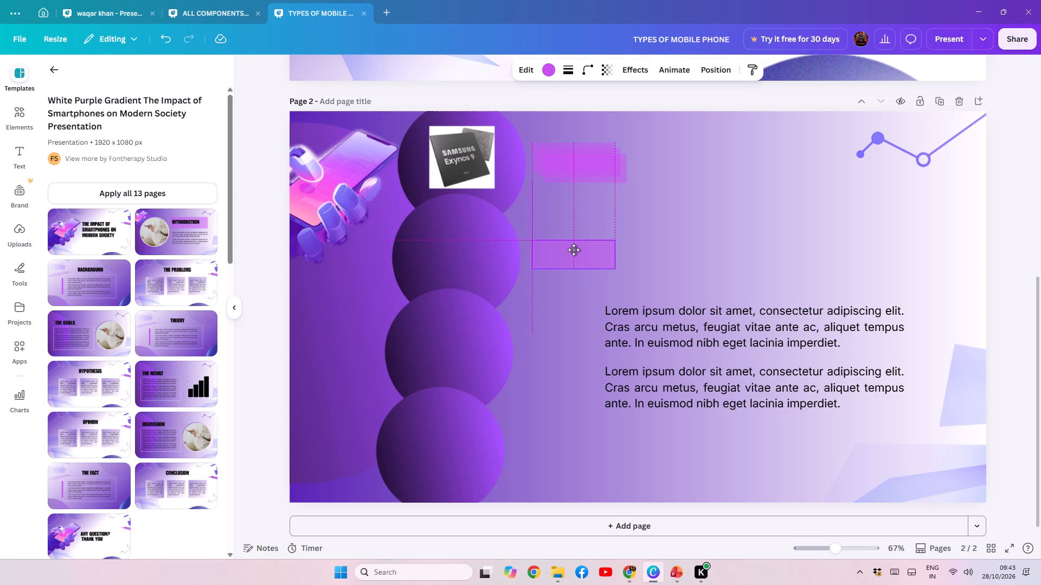
drag(574, 250, 571, 251)
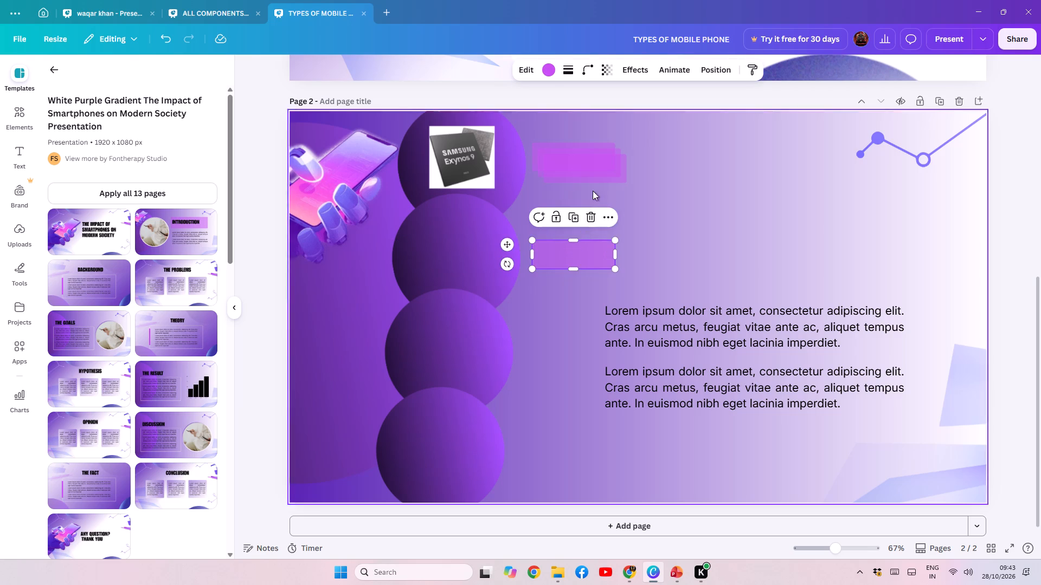
Move one of the spare pink label boxes from beside the top circle to beside the third circle, aligned with the boxes above.
drag(599, 171, 586, 335)
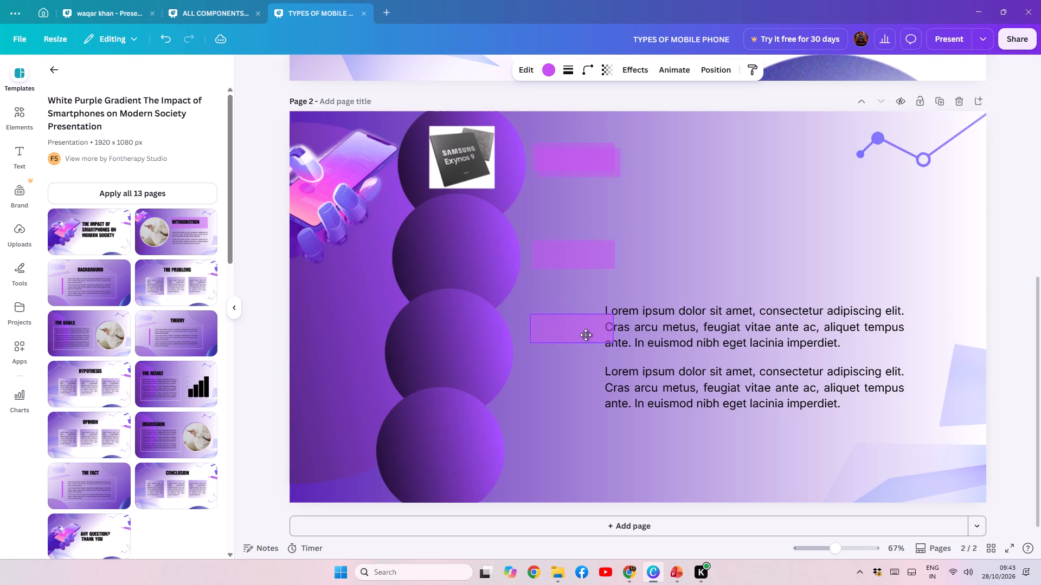
drag(586, 335, 586, 348)
Delete both lorem ipsum paragraphs from page two.
click(722, 322)
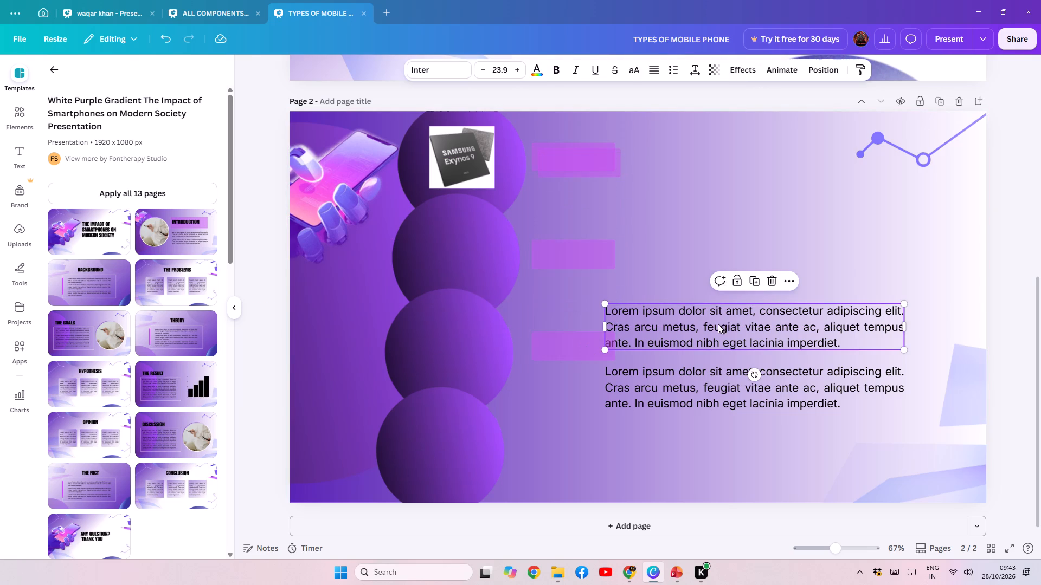
click(717, 387)
key(Delete)
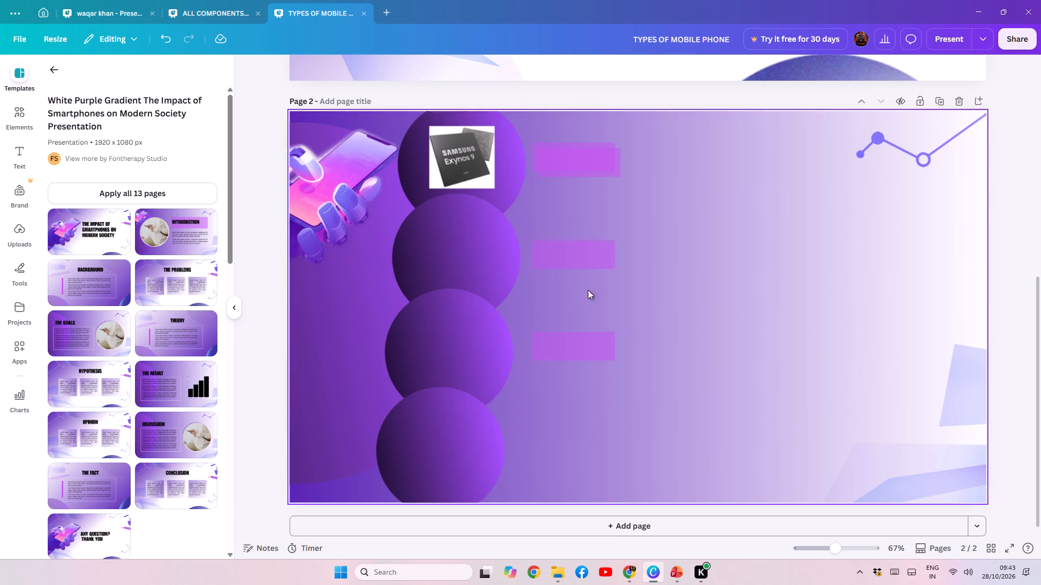
Place the remaining spare label box beside the fourth circle and nudge the third circle's box slightly lower, keeping the column aligned.
drag(586, 174, 577, 446)
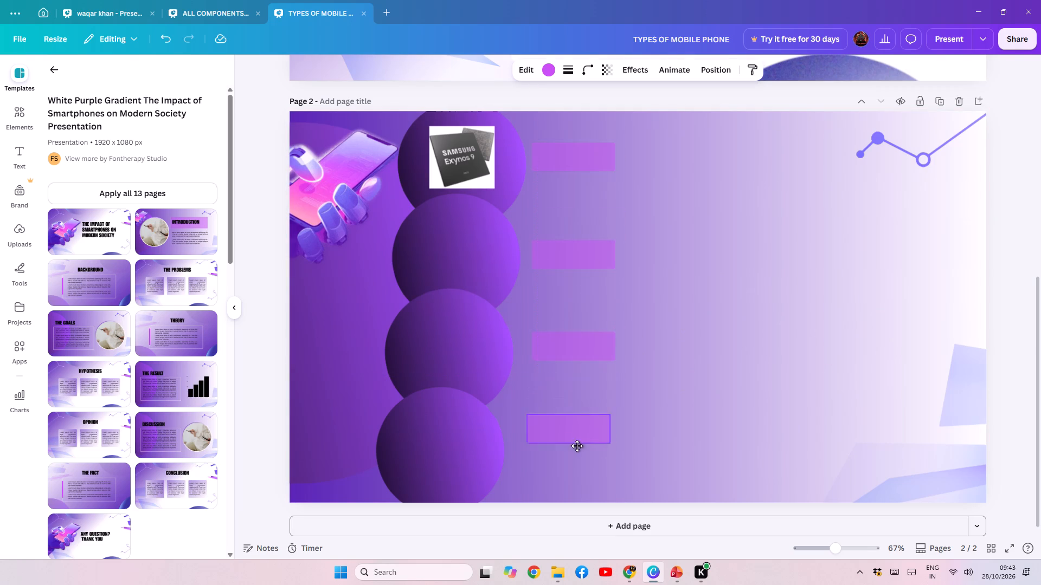
drag(577, 446, 578, 468)
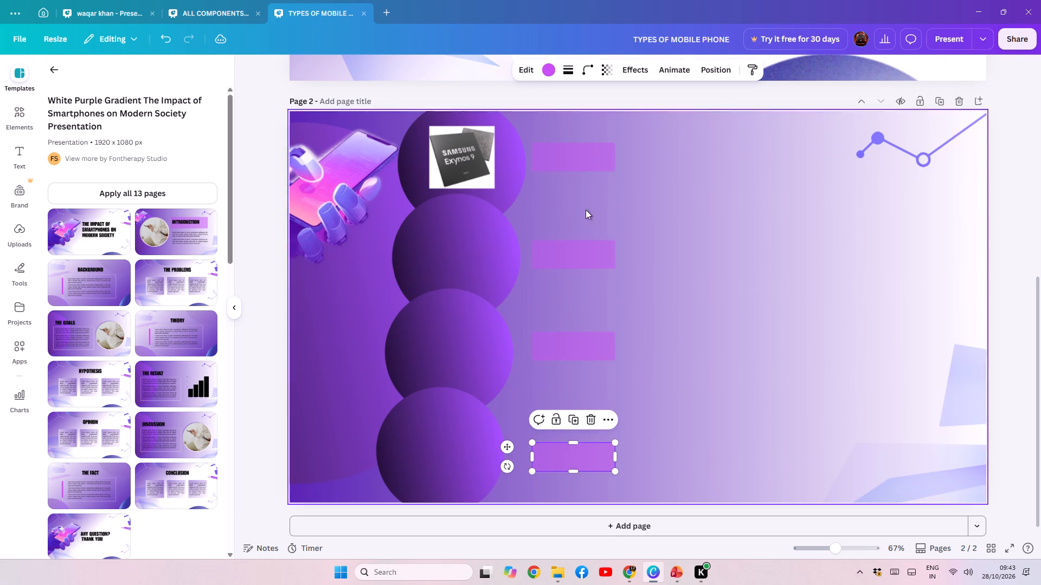
click(575, 251)
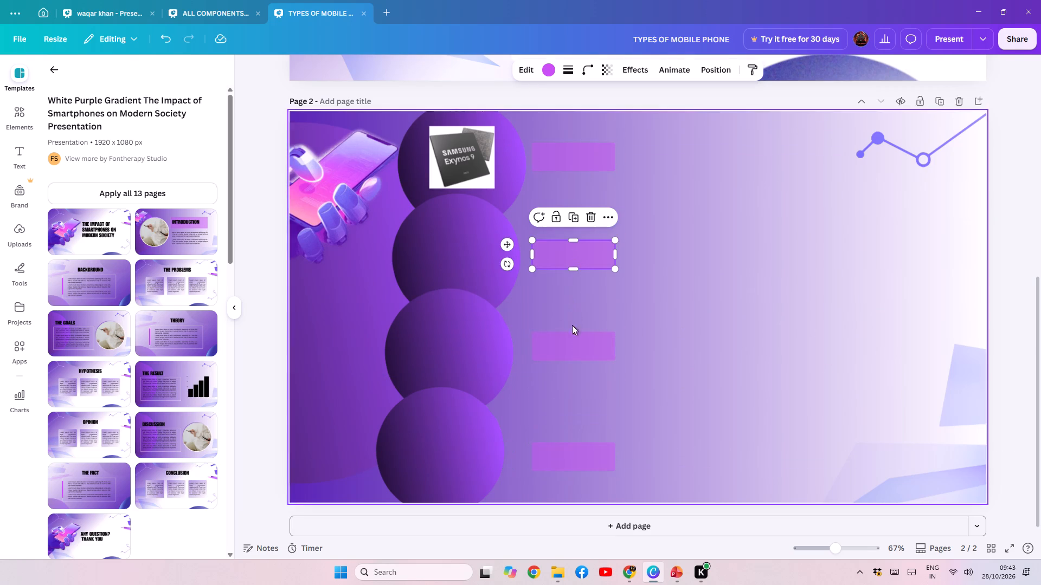
click(568, 352)
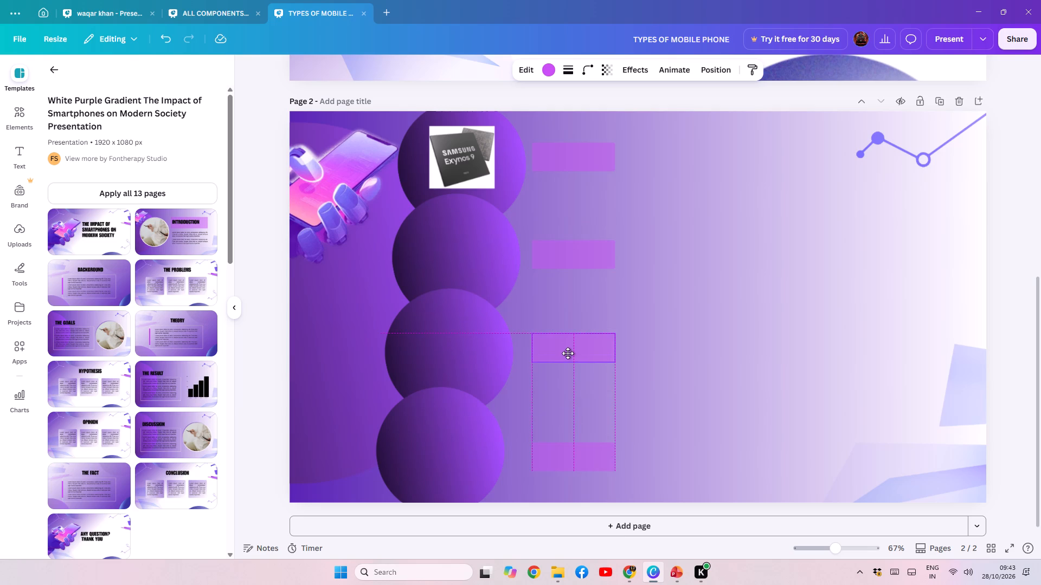
click(717, 282)
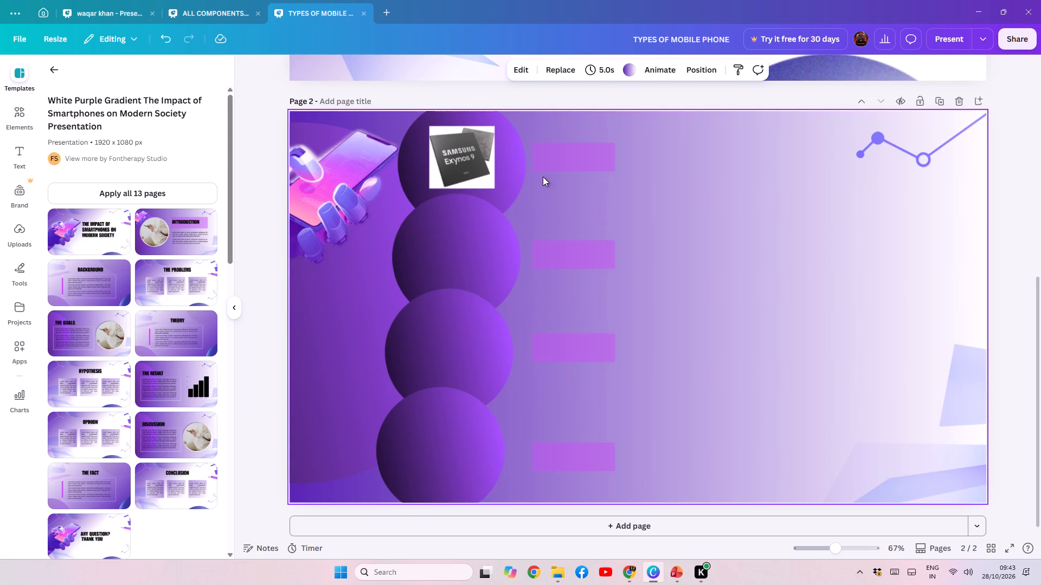
Enter the text EXYNOS in the label box beside the top circle.
click(555, 162)
double_click(574, 155)
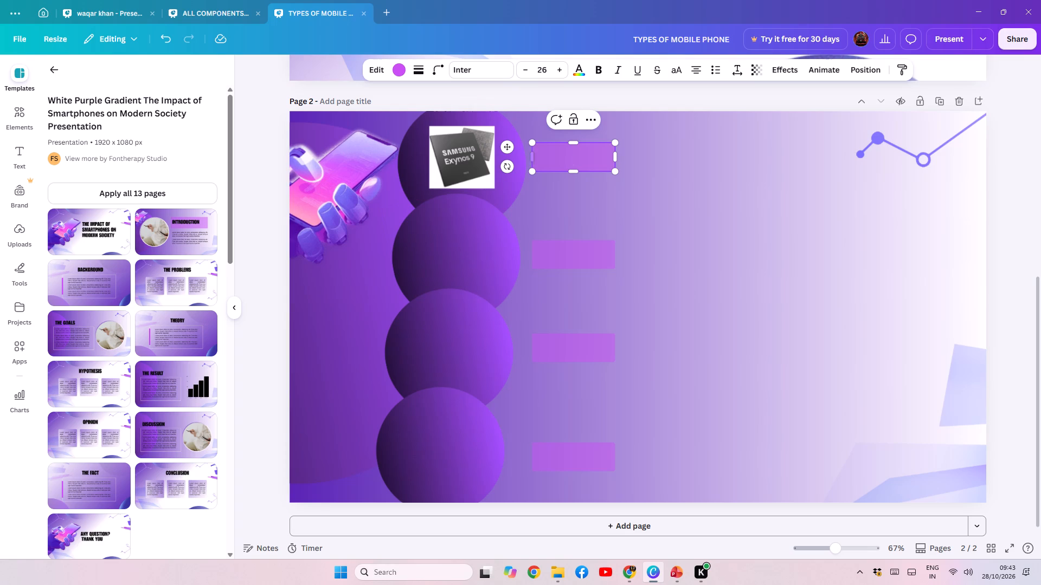
text(EX)
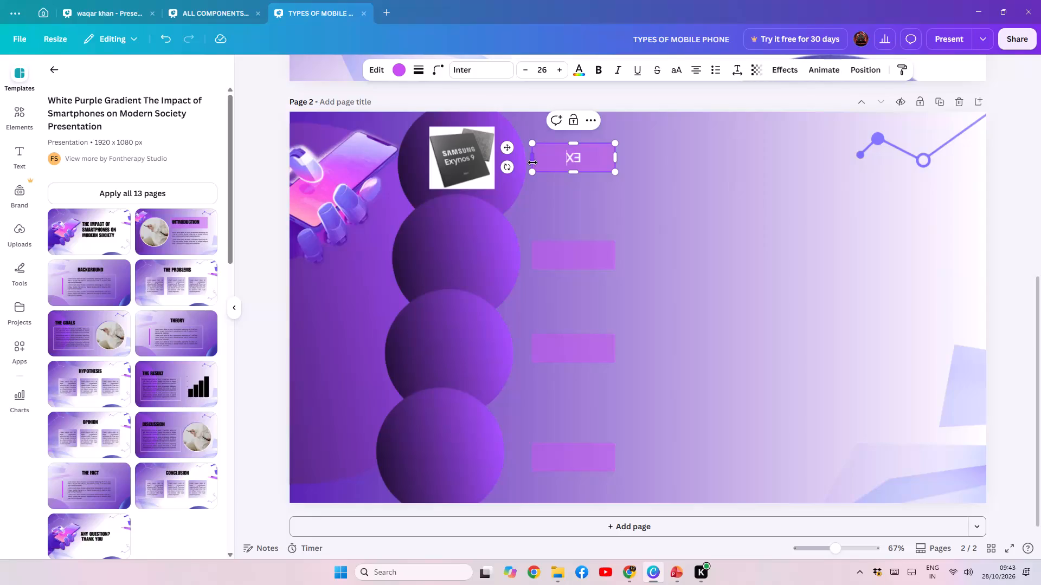
key(BackSpace)
key(BackSpace)
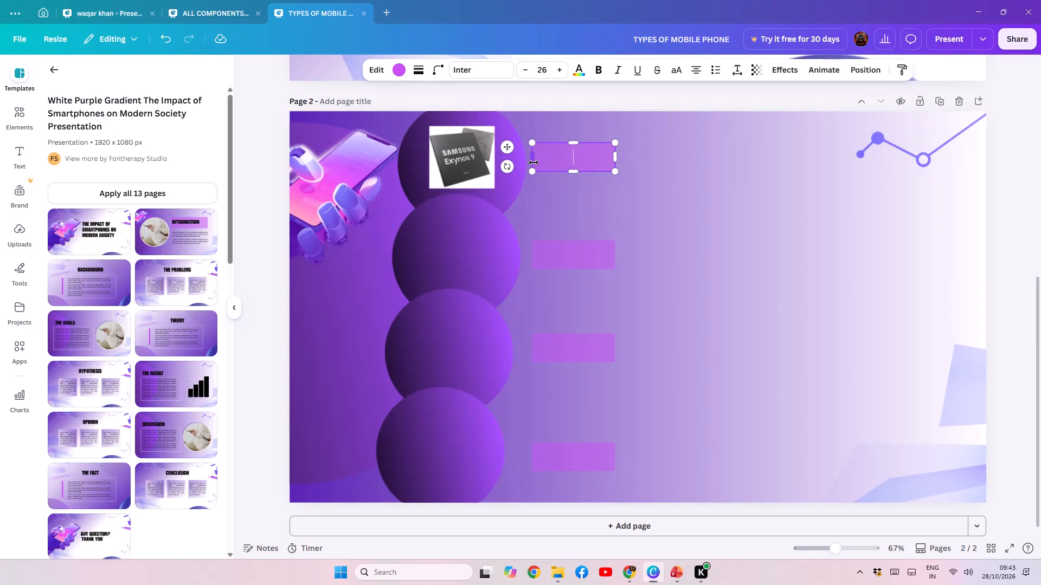
text(EC)
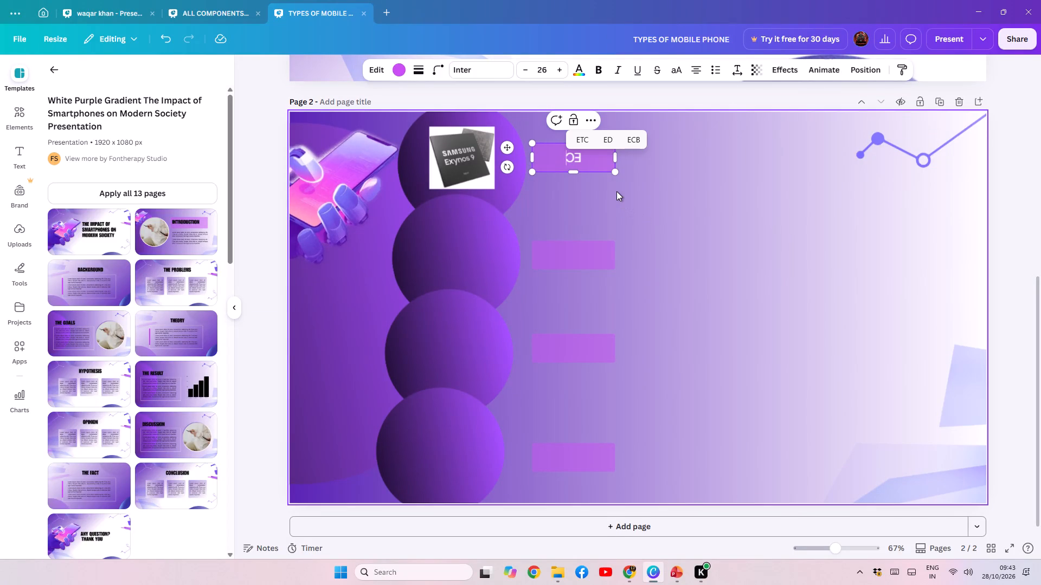
key(BackSpace)
key(x)
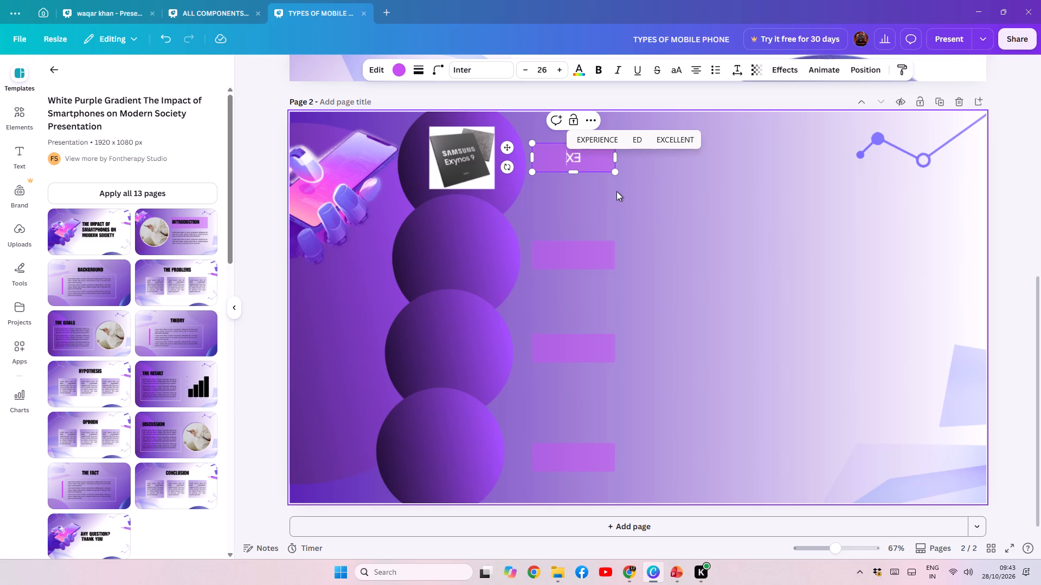
key(BackSpace)
key(BackSpace)
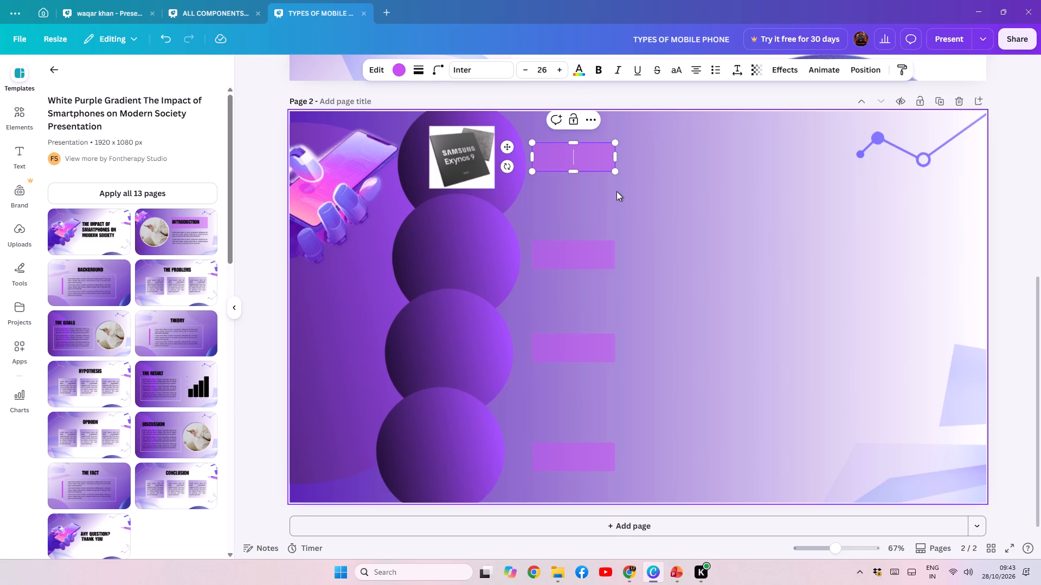
text(EX)
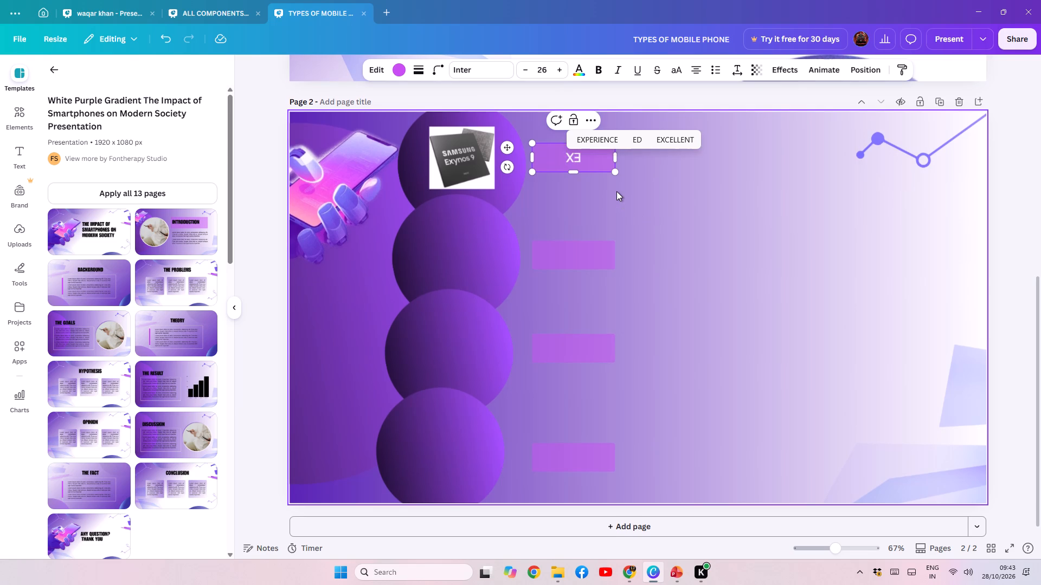
key(y)
key(o)
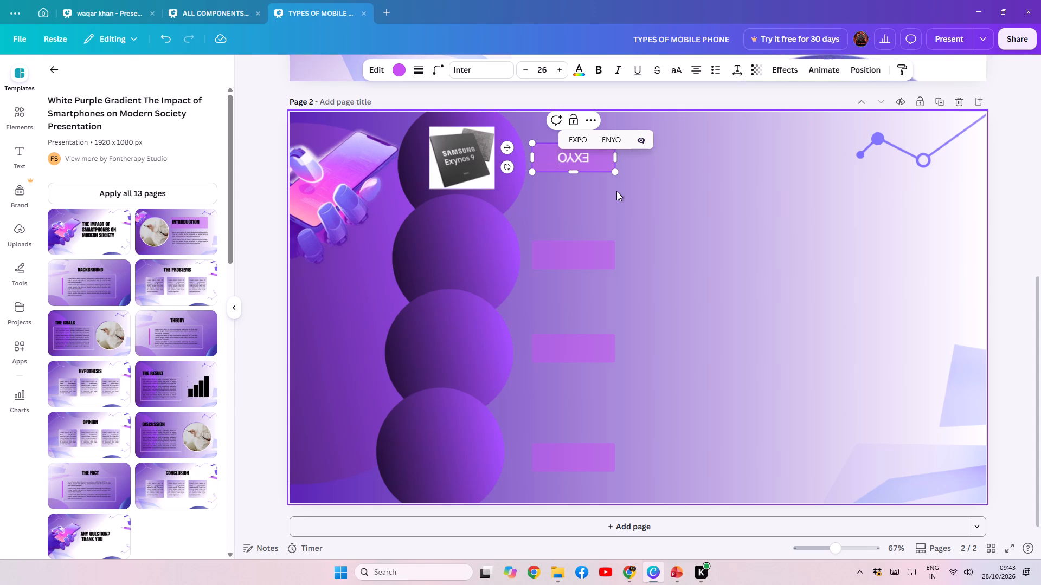
key(BackSpace)
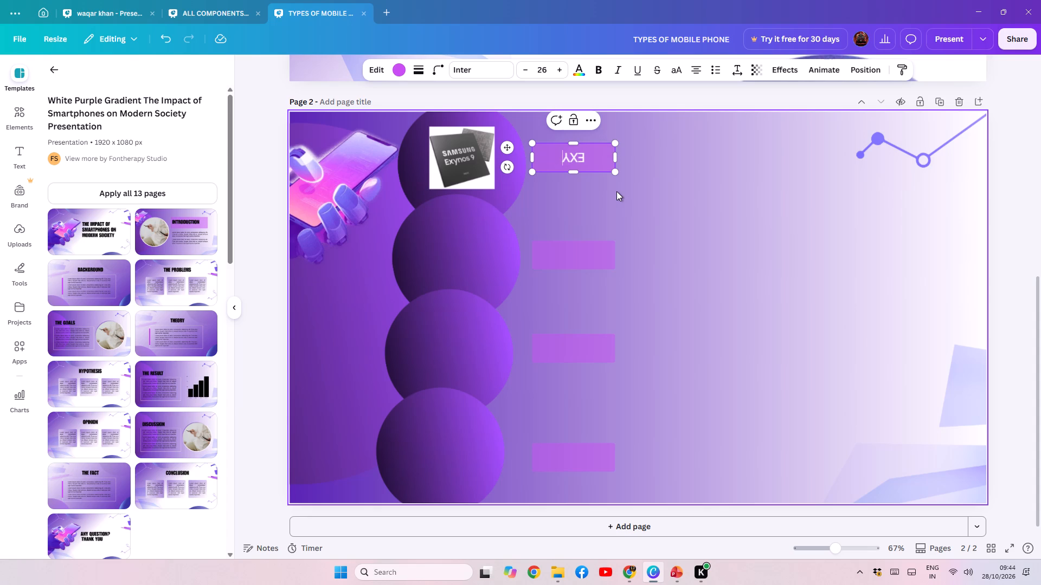
text(NO)
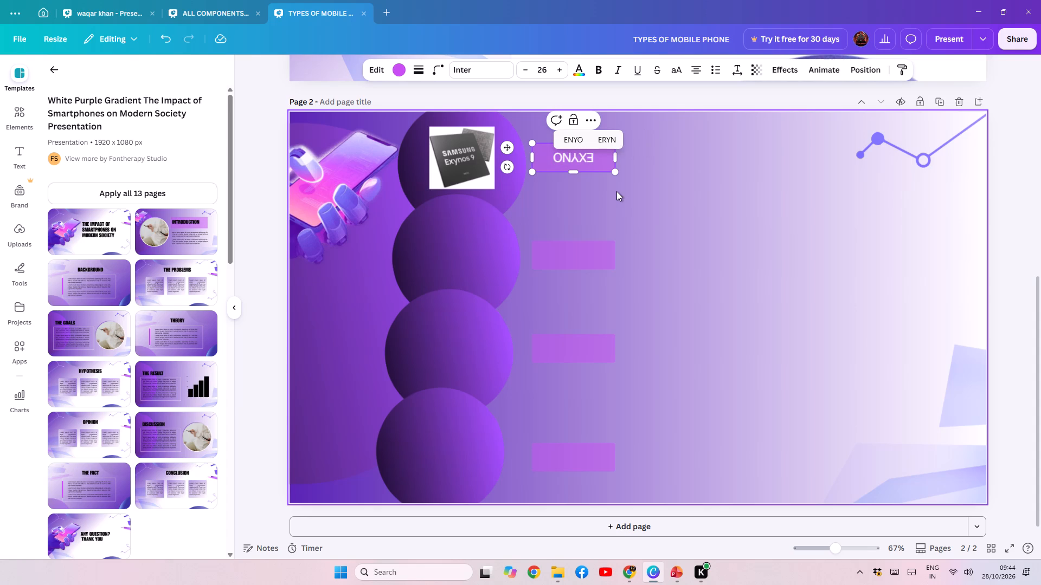
key(s)
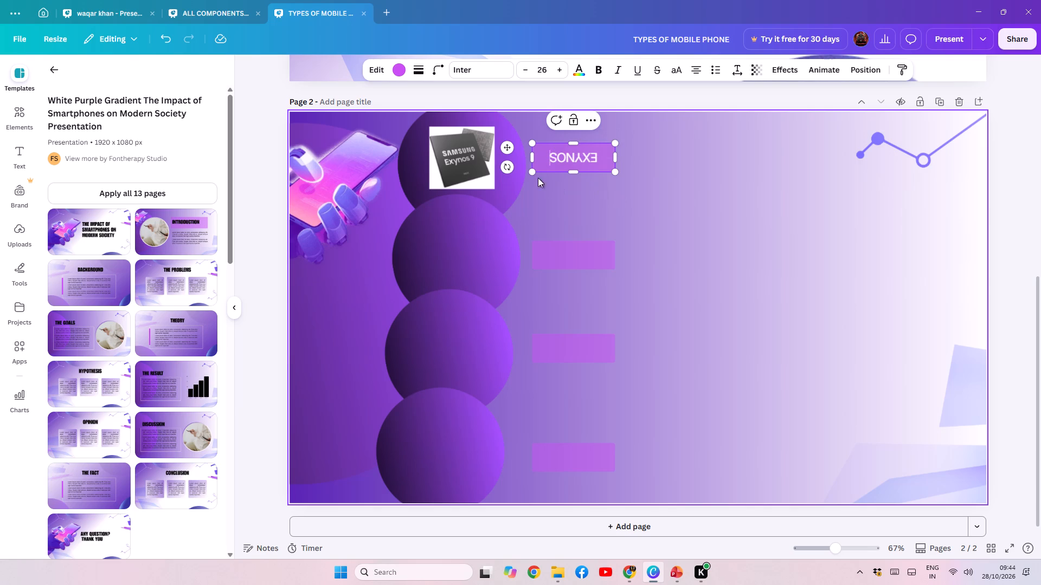
Rotate the EXYNOS label box by 180° so its text reads upright.
drag(503, 165, 647, 161)
click(647, 161)
click(658, 193)
click(566, 153)
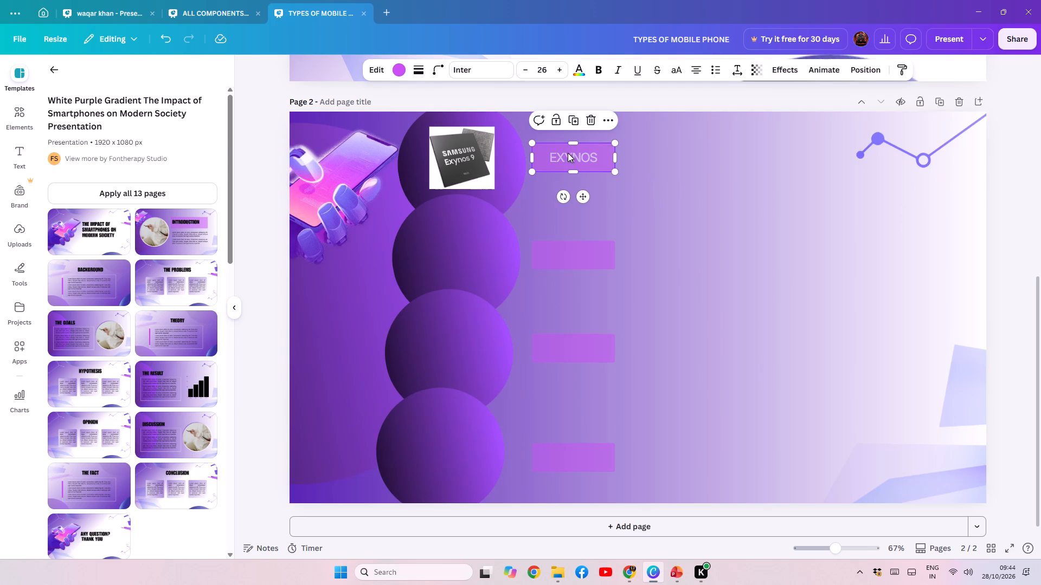
click(629, 165)
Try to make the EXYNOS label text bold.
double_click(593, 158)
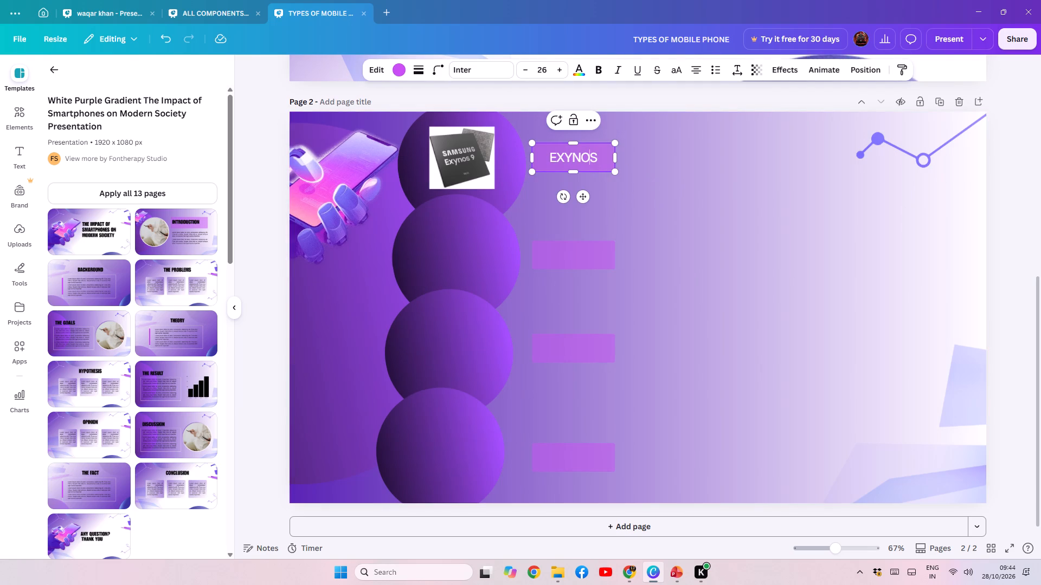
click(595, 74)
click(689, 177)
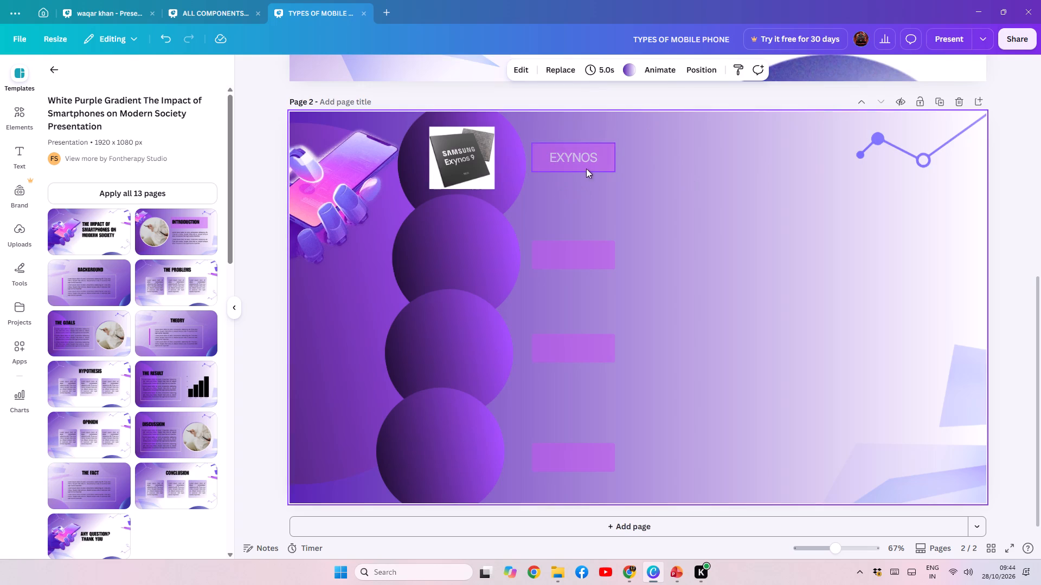
Make the EXYNOS label box fully opaque.
click(590, 155)
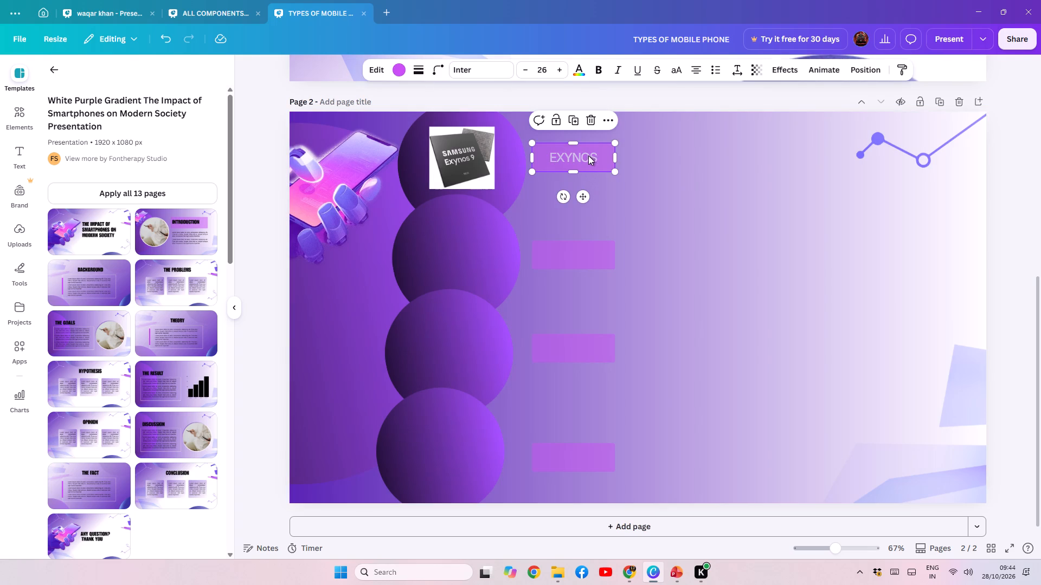
click(753, 69)
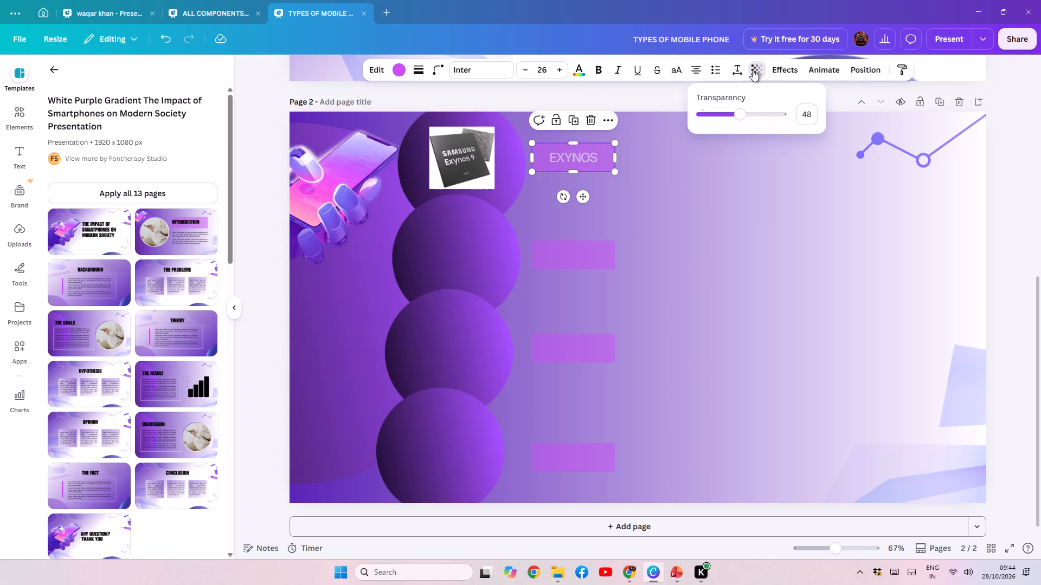
drag(739, 119, 814, 118)
click(731, 226)
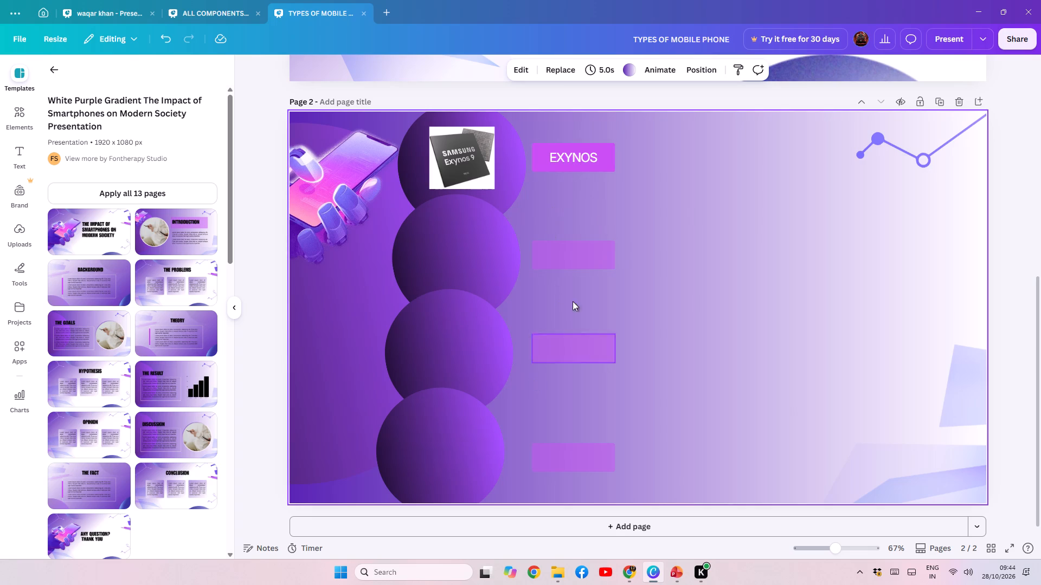
Copy the Qualcomm Snapdragon chip picture from the TYPES OF CPU slide in PowerPoint and paste it onto page two in Canva.
click(678, 574)
click(486, 330)
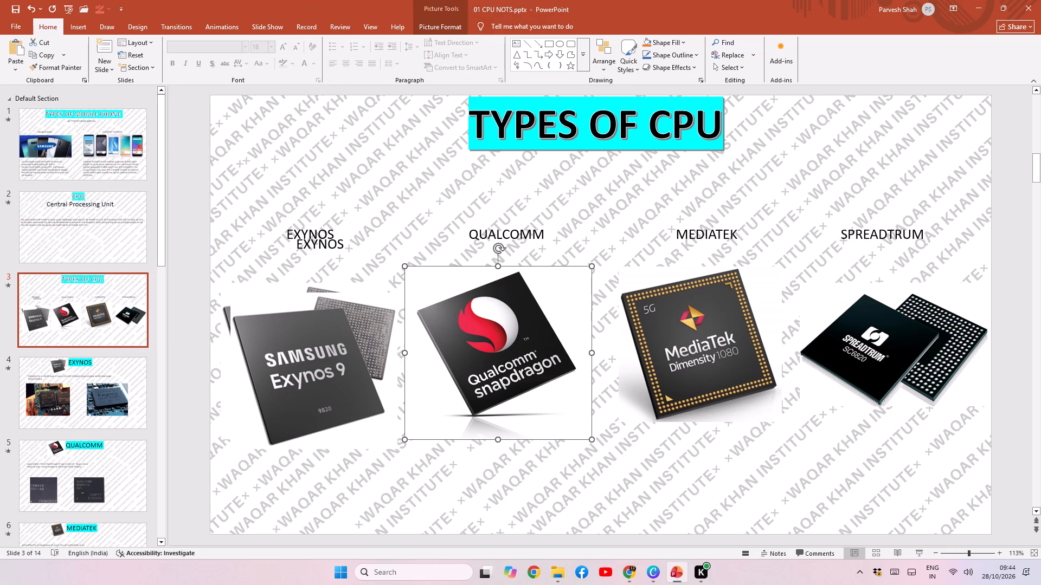
key(ctrl+c)
click(647, 577)
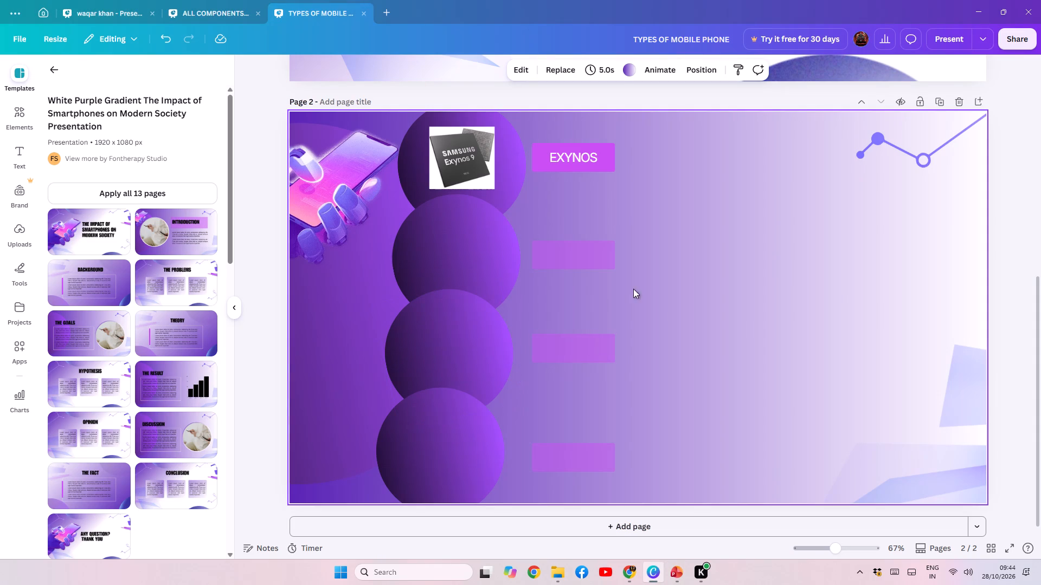
key(ctrl+v)
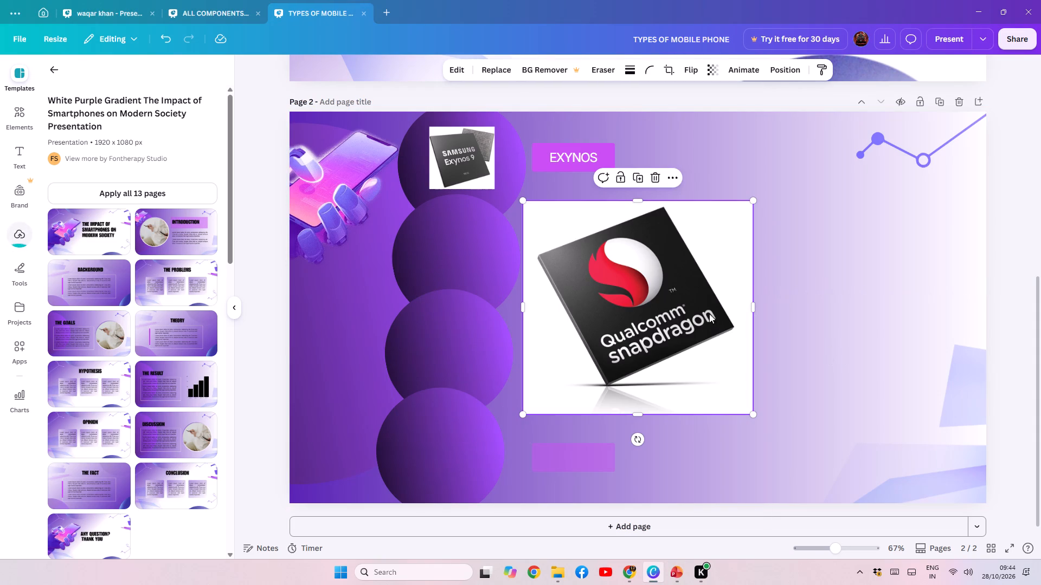
Shrink the Qualcomm Snapdragon picture to the Exynos picture's width and place it on the second circle, aligned below the Exynos picture.
drag(701, 333, 704, 356)
drag(757, 439, 687, 368)
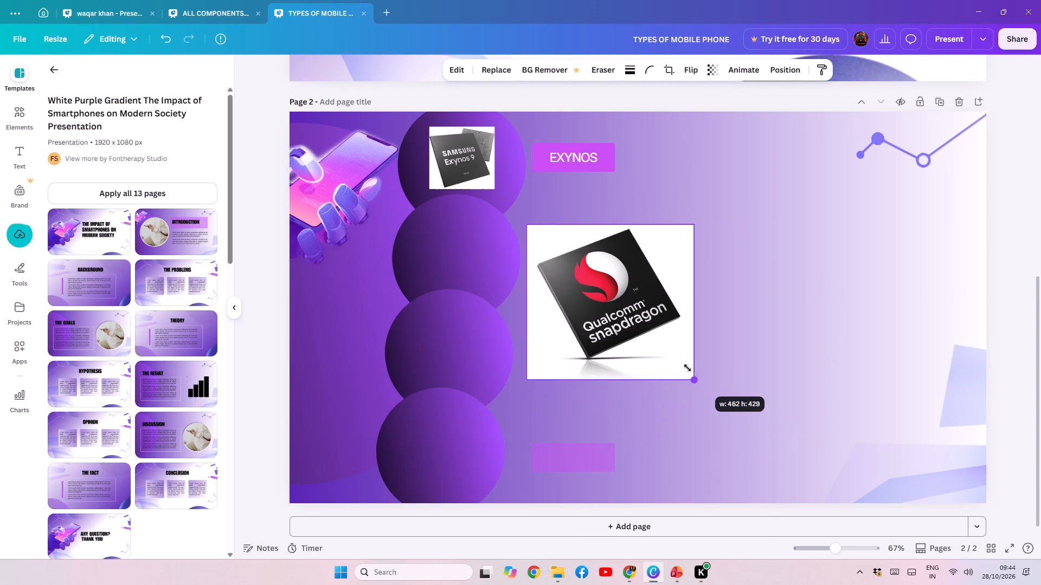
drag(687, 368, 627, 301)
drag(571, 259, 486, 248)
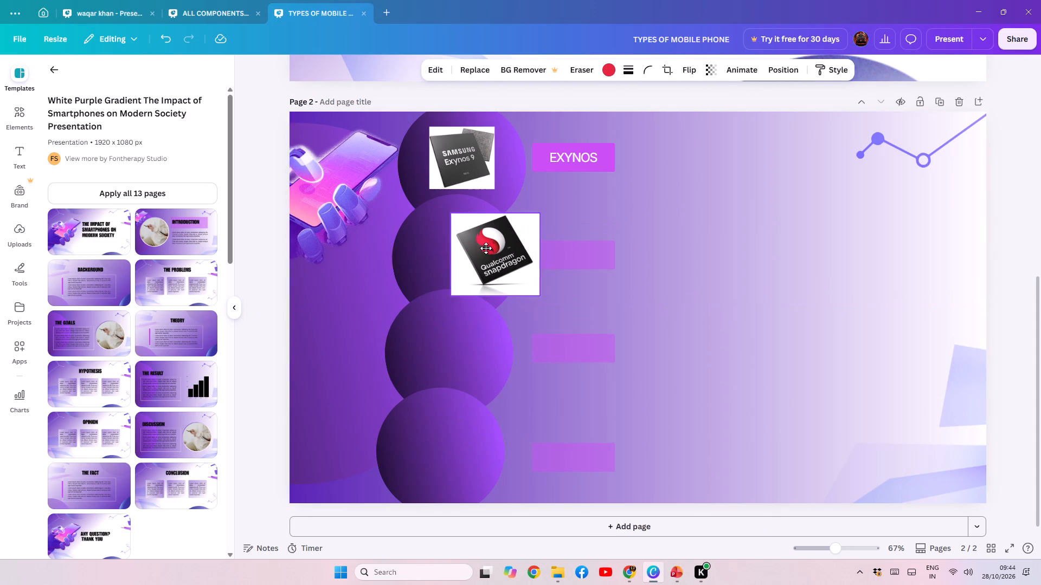
drag(486, 248, 455, 247)
drag(502, 299, 489, 290)
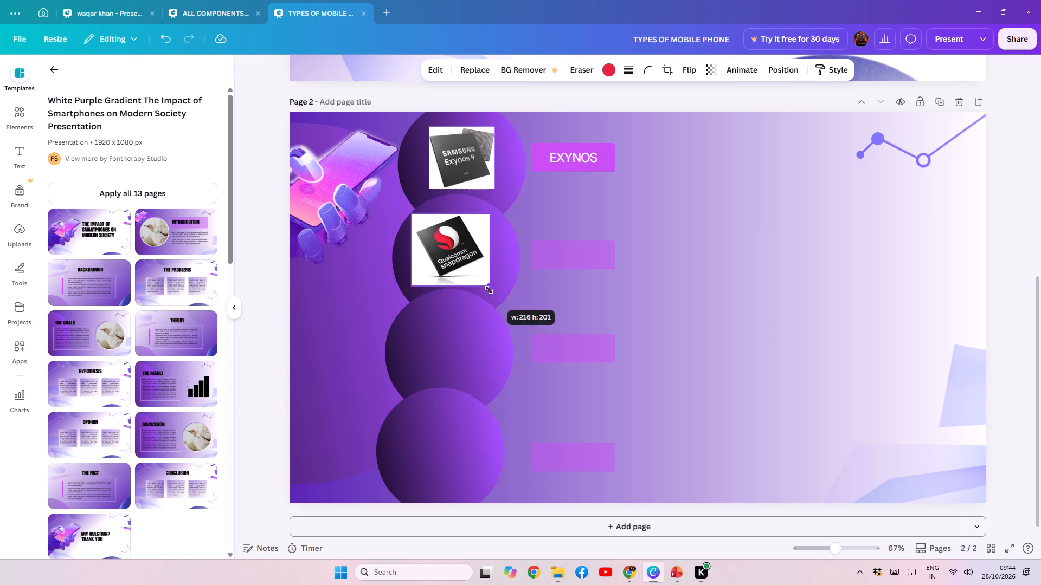
drag(489, 290, 484, 287)
drag(462, 258, 467, 257)
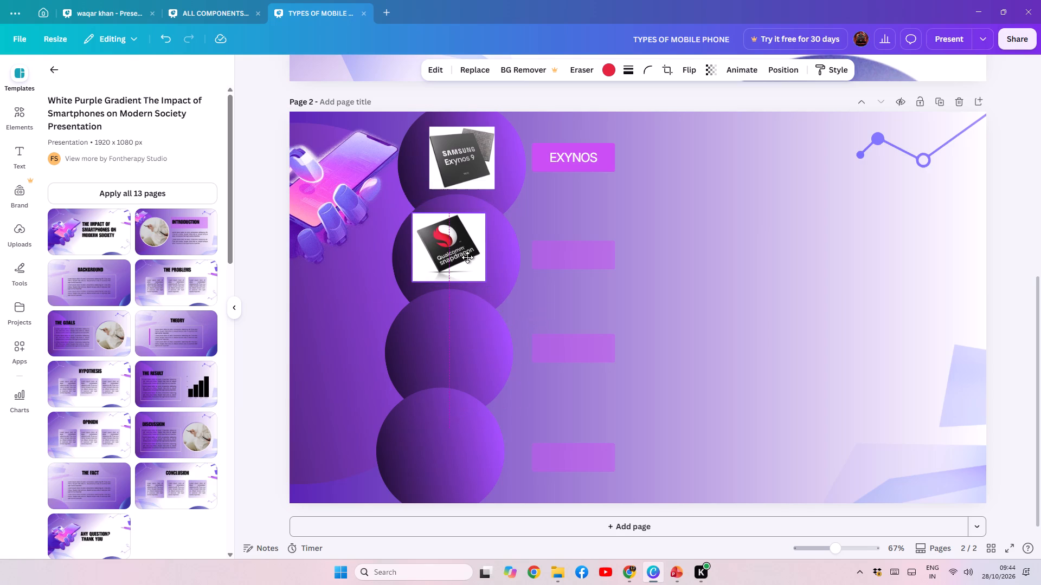
drag(467, 257, 471, 257)
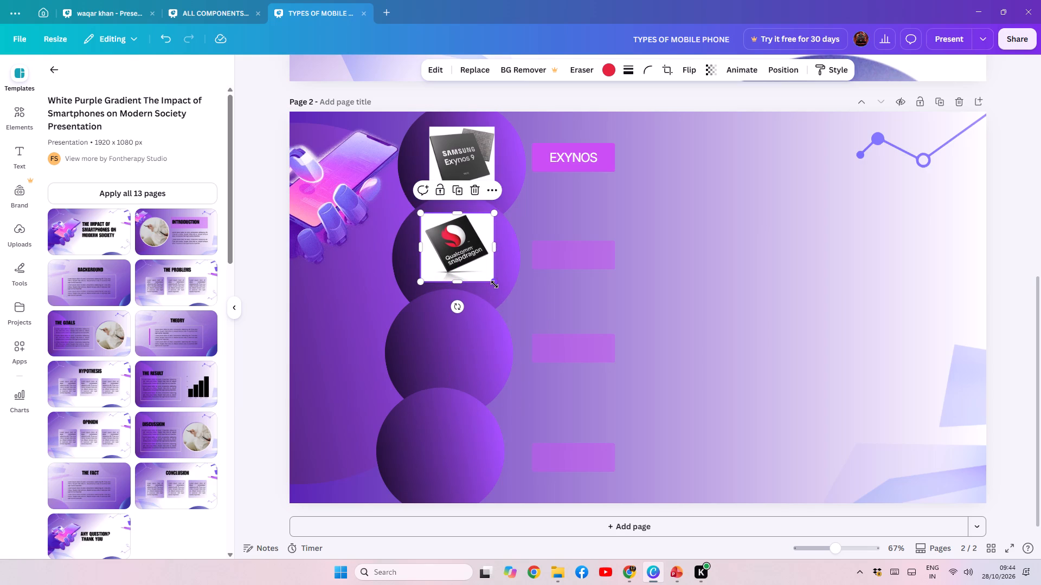
drag(494, 284, 487, 276)
drag(461, 240, 467, 243)
click(735, 269)
Enter the label QUALCOMM in the second label box, beside the Snapdragon picture.
click(541, 254)
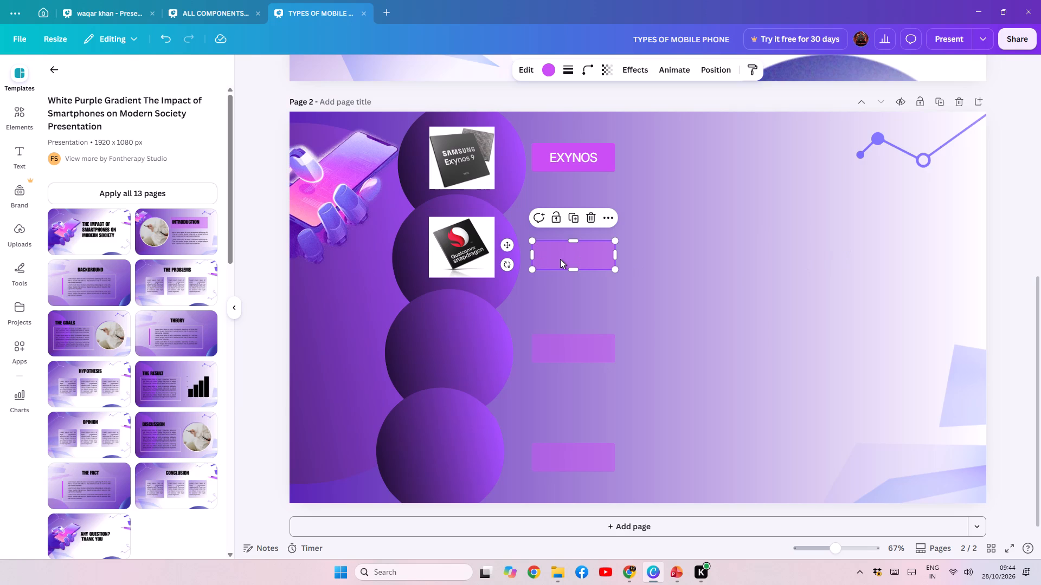
double_click(560, 259)
key(q)
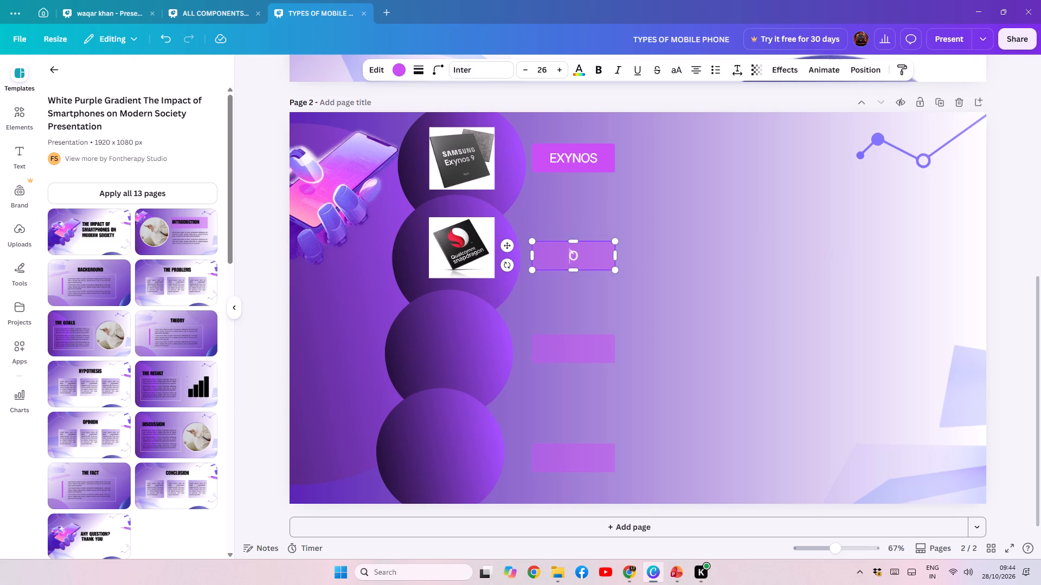
key(Insert)
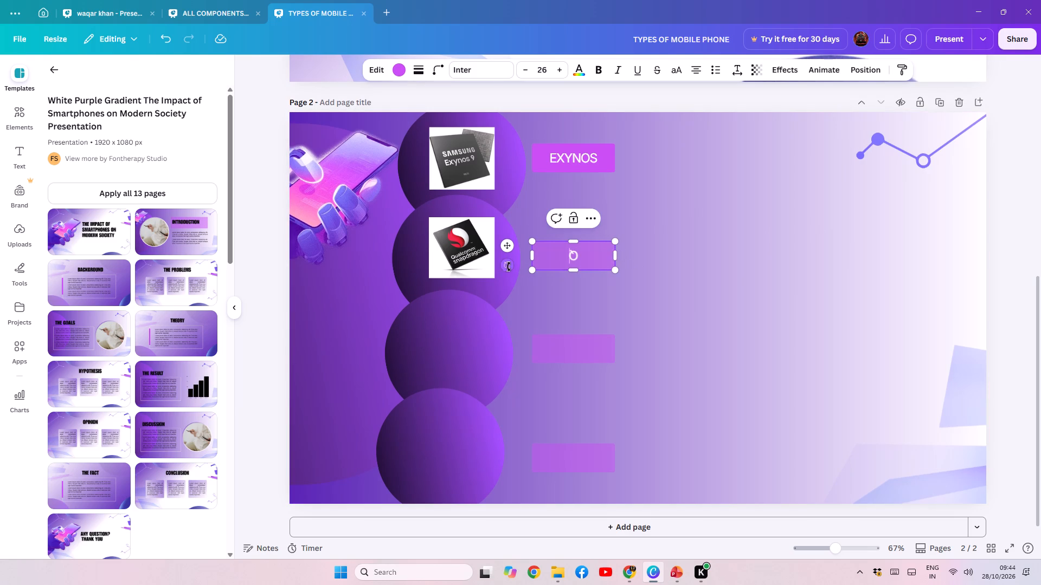
drag(508, 266, 633, 259)
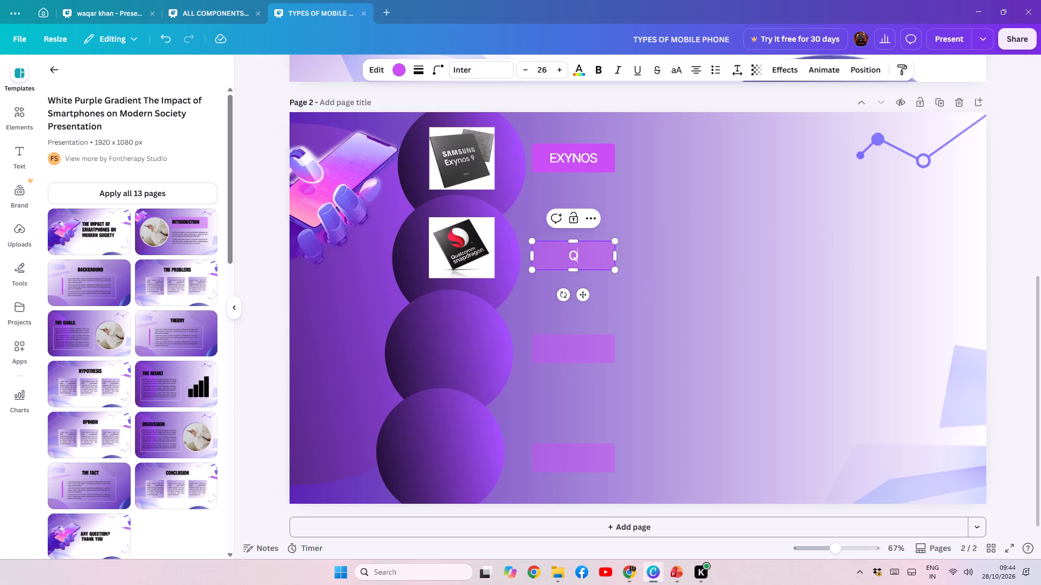
click(584, 260)
key(u)
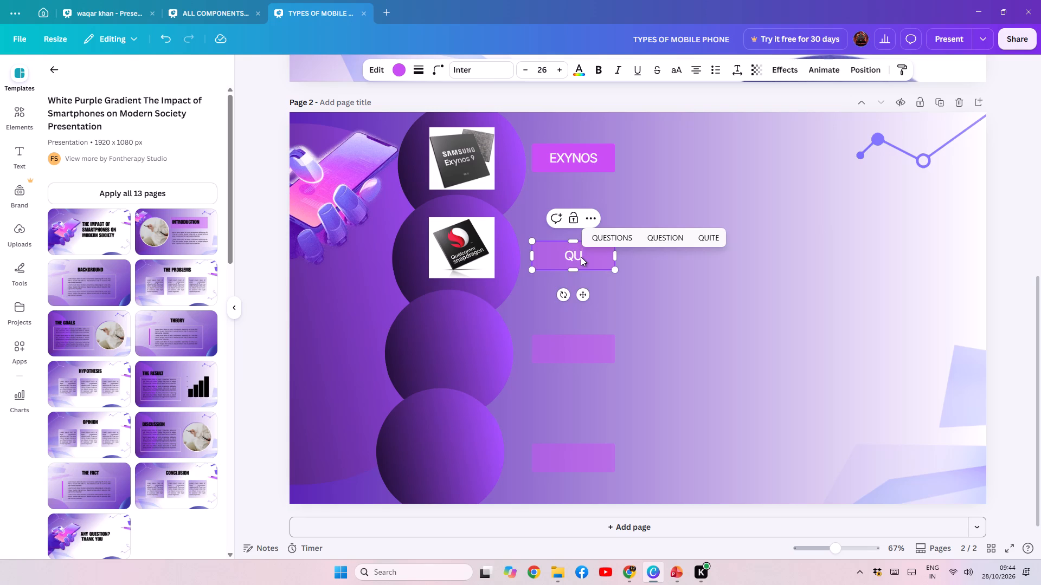
text(AL)
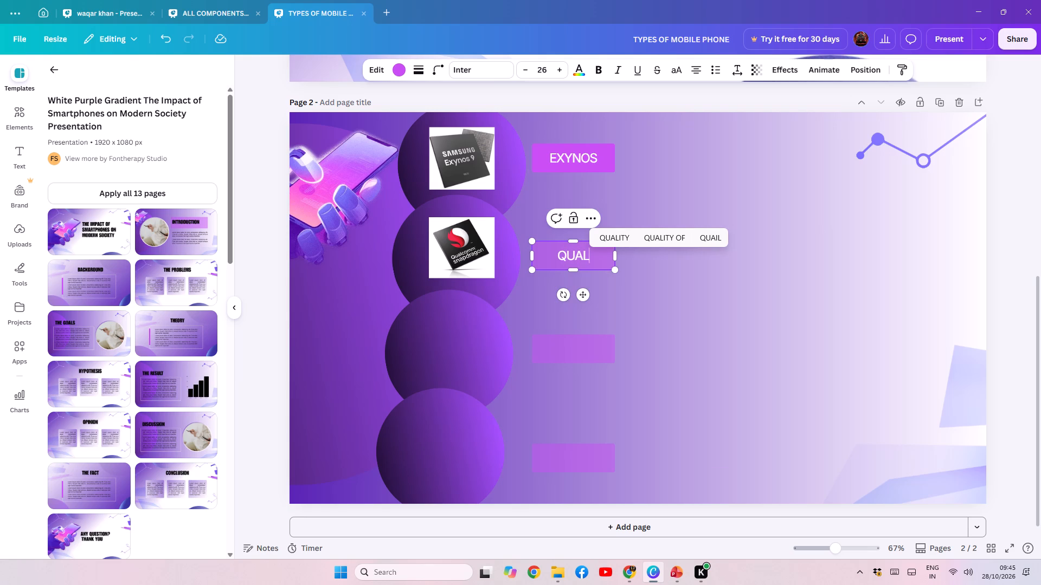
text(CO)
text(MM)
click(683, 309)
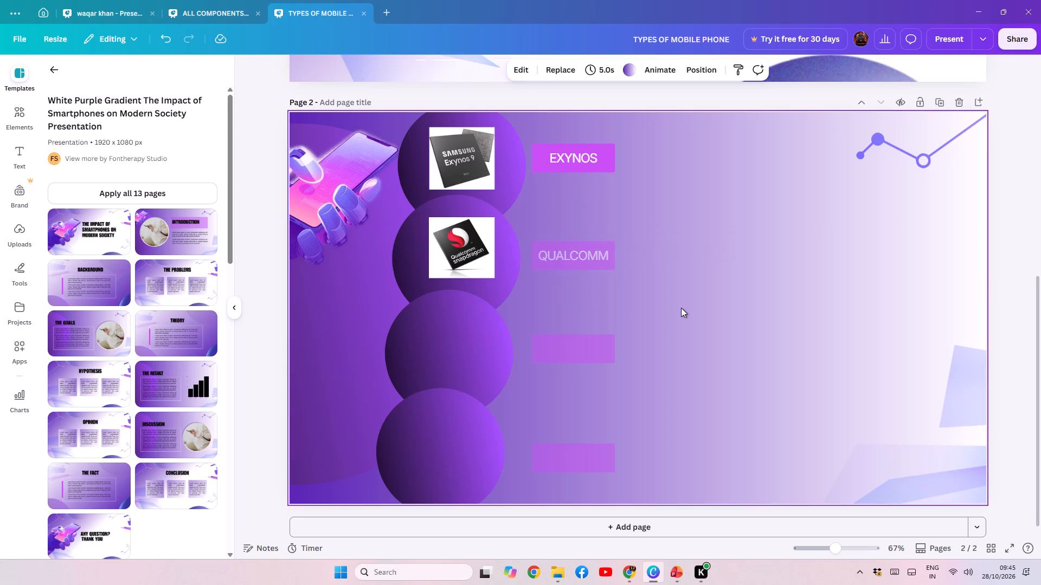
Make the QUALCOMM label box fully opaque.
click(596, 256)
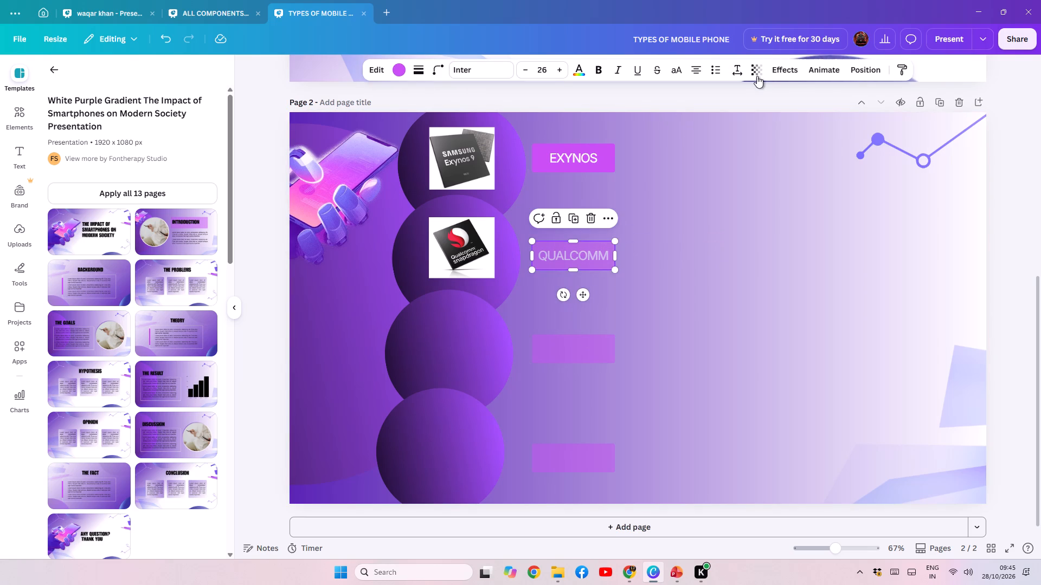
click(781, 68)
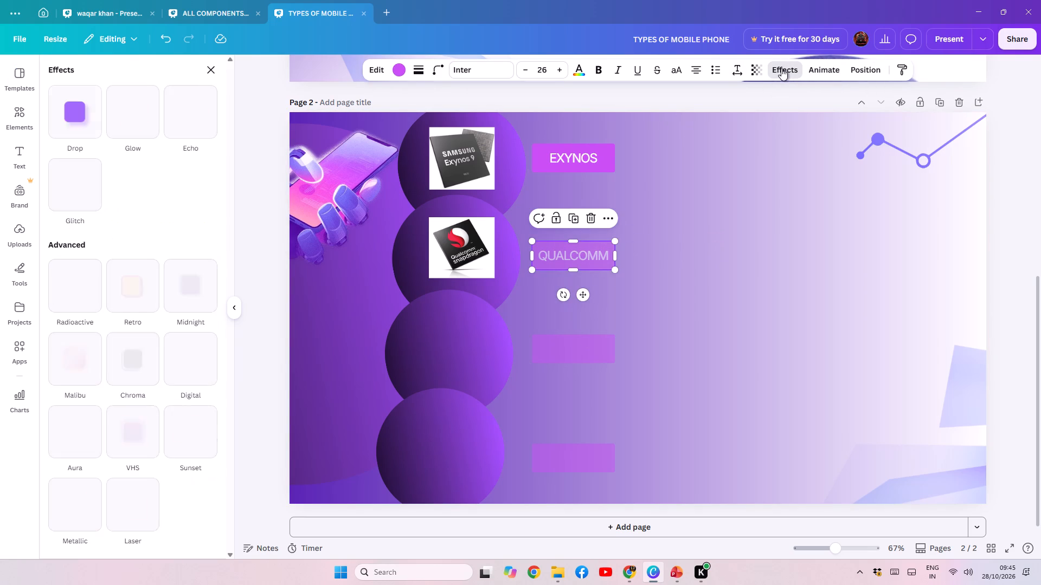
click(760, 75)
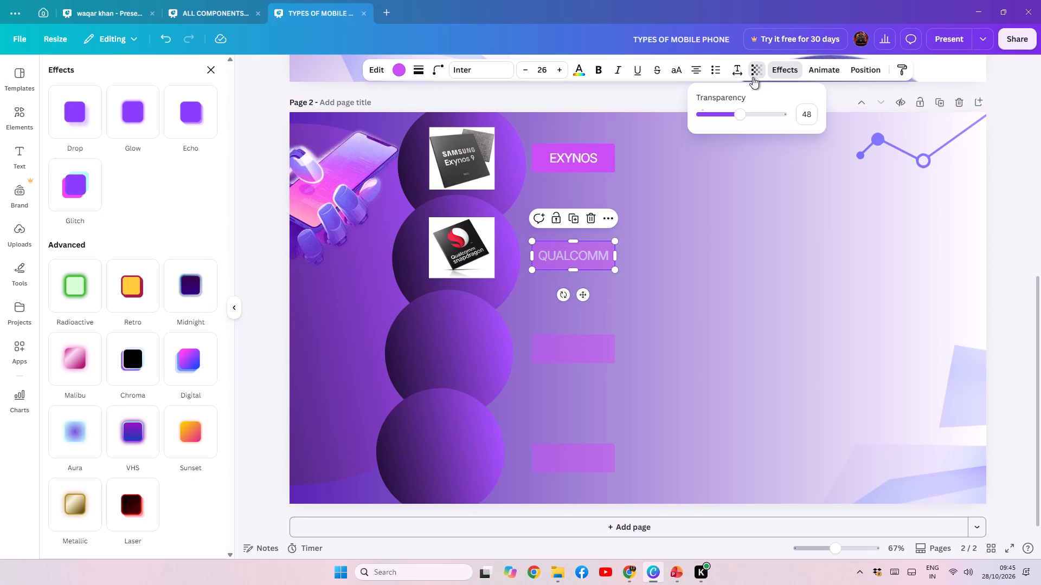
drag(738, 115, 811, 124)
click(754, 289)
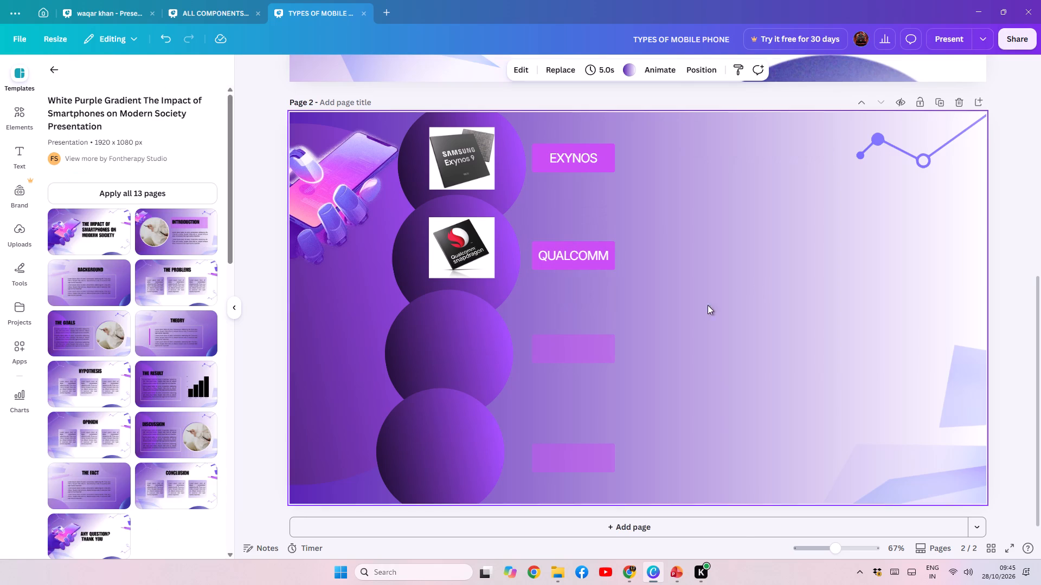
Copy the MediaTek Dimensity chip picture from the TYPES OF CPU slide in PowerPoint and paste it onto page two in Canva.
click(681, 582)
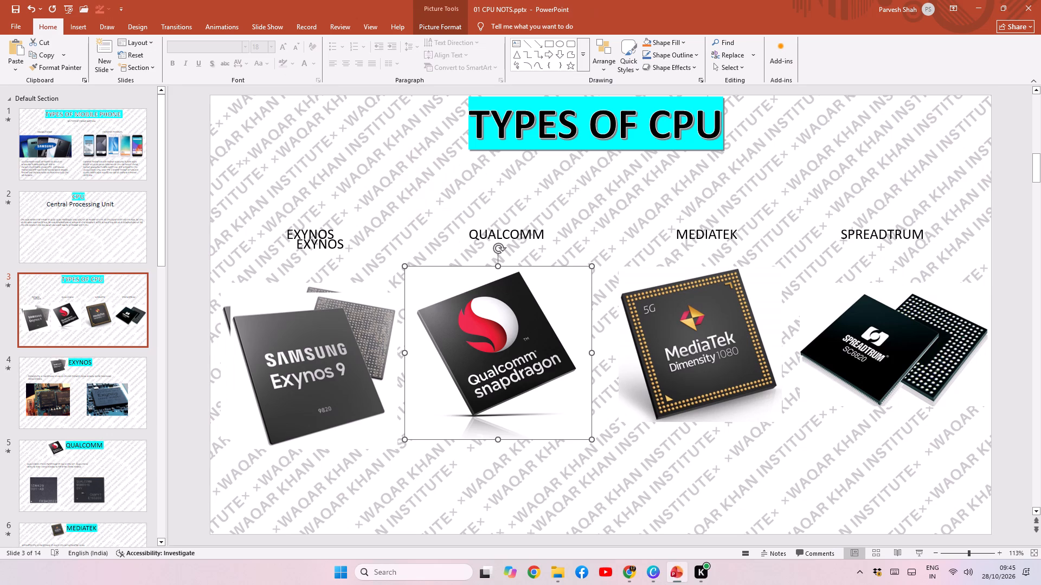
click(697, 351)
key(ctrl+c)
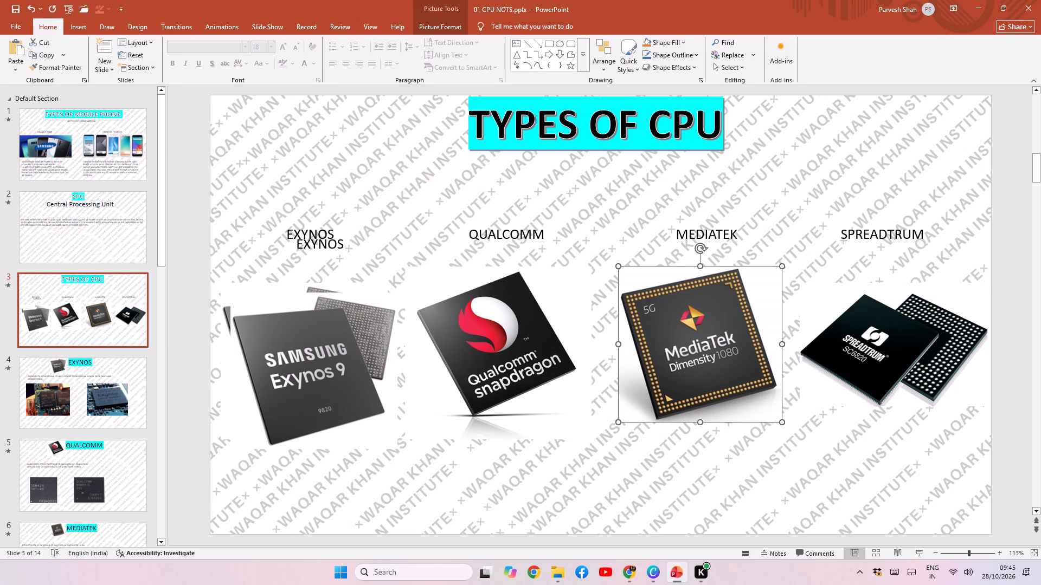
click(659, 575)
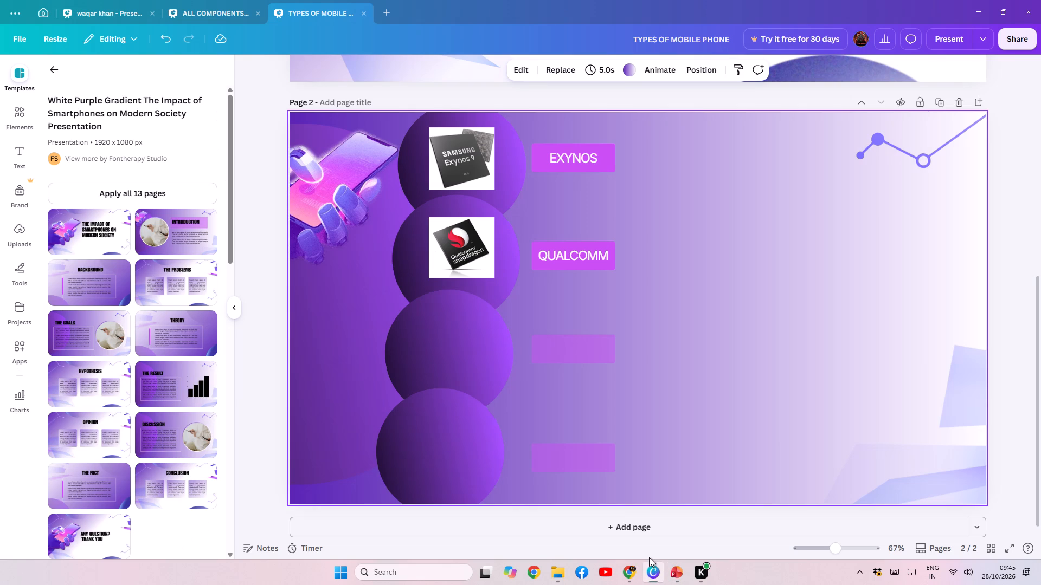
key(ctrl+v)
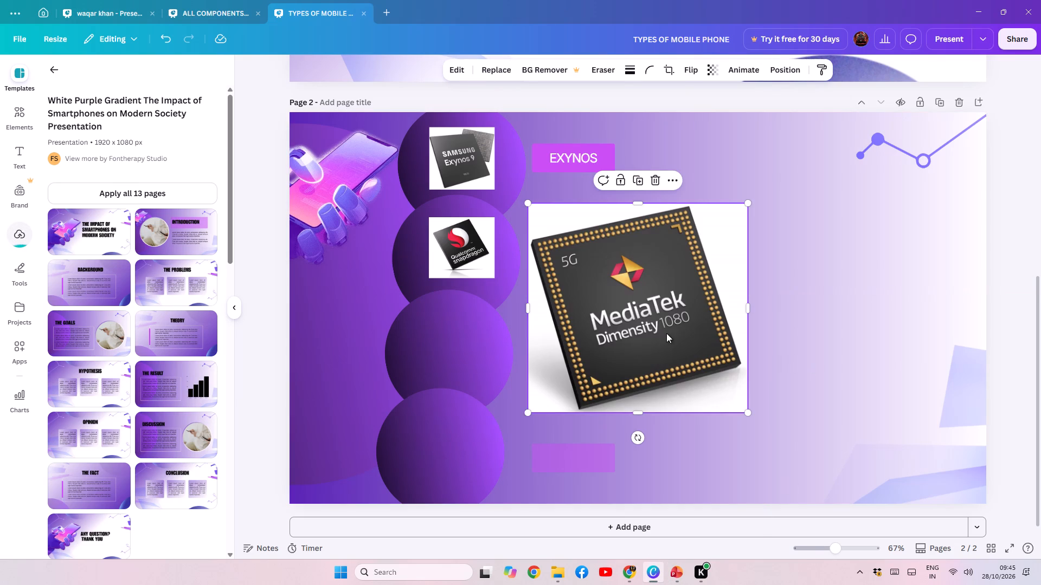
Shrink the MediaTek picture to about the size of the other chip pictures and place it on the third circle.
drag(666, 333, 660, 347)
click(742, 431)
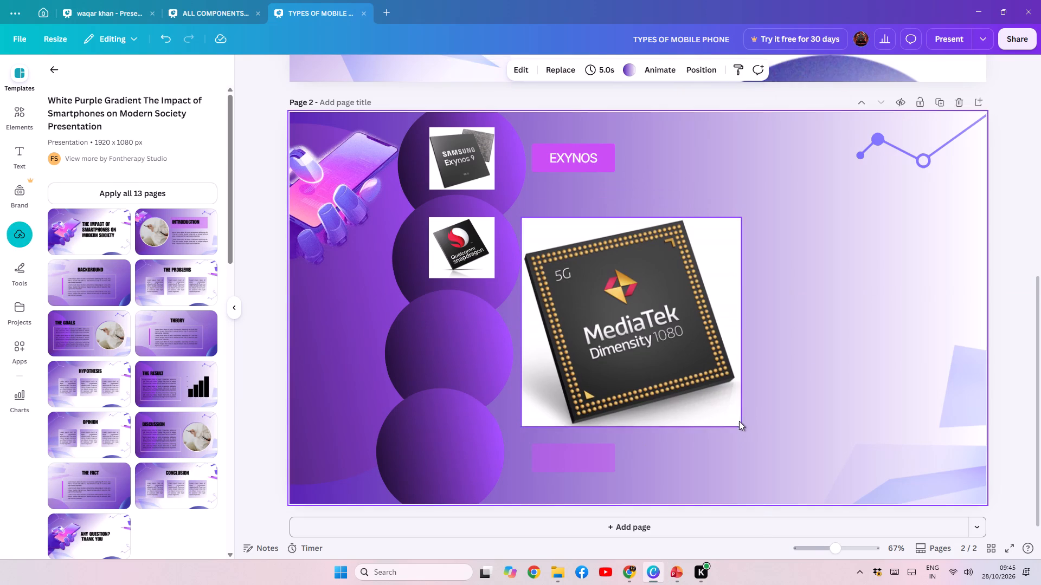
click(739, 421)
drag(740, 428, 621, 301)
drag(579, 251, 535, 304)
click(491, 327)
drag(519, 315, 500, 321)
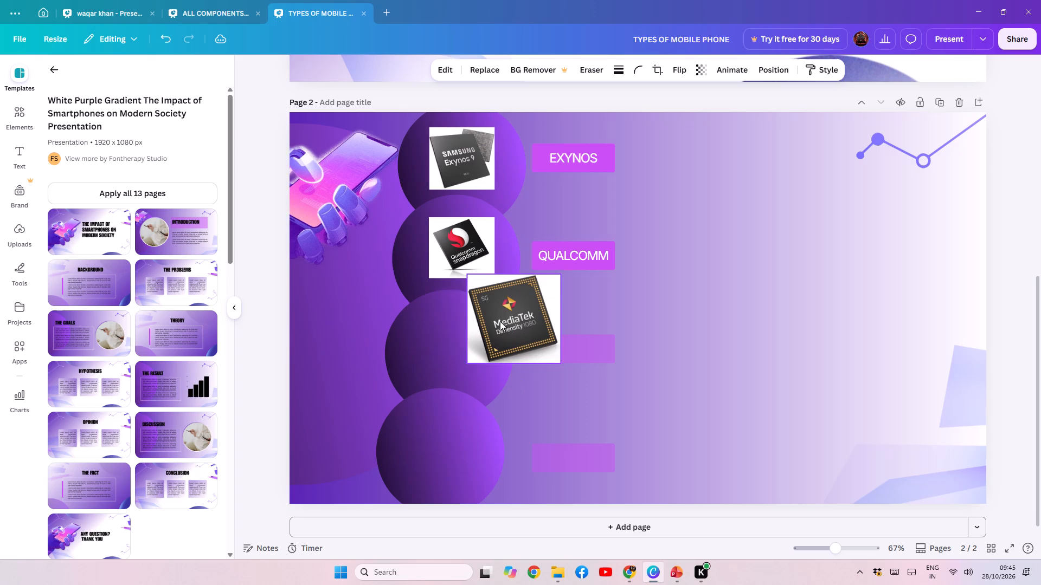
drag(500, 321, 452, 334)
drag(496, 381, 469, 344)
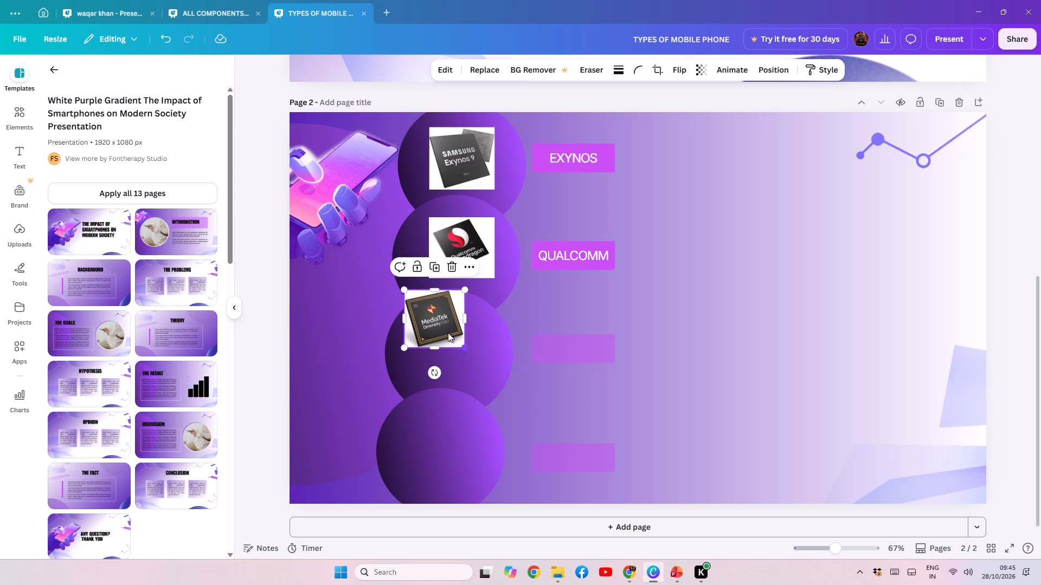
drag(429, 313, 439, 340)
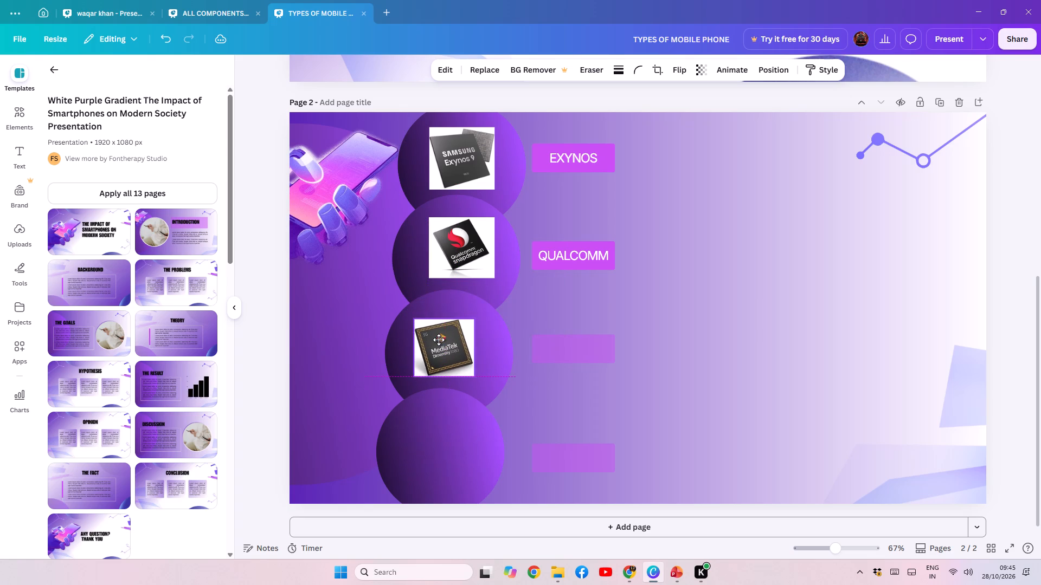
drag(439, 340, 444, 340)
drag(478, 379, 489, 381)
click(467, 366)
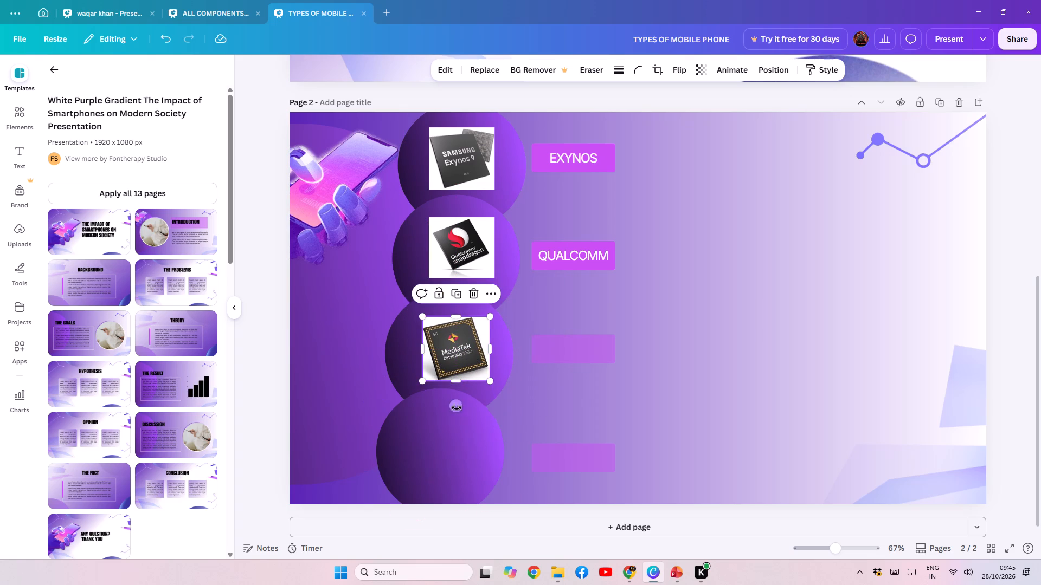
Tilt the MediaTek picture slightly counterclockwise and nudge it up and left on the third circle.
click(457, 408)
drag(457, 351, 457, 350)
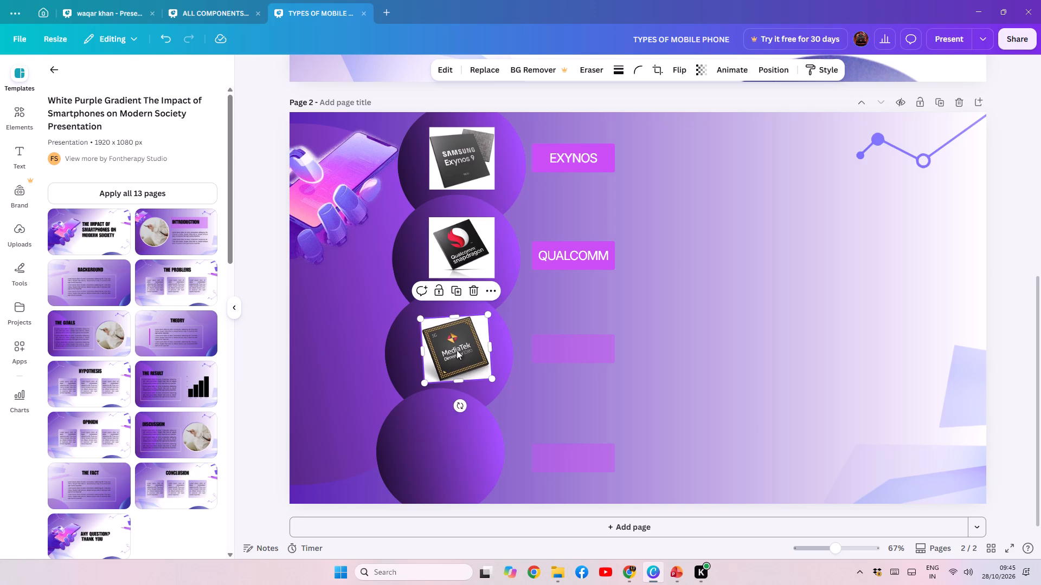
drag(457, 350, 452, 348)
click(712, 318)
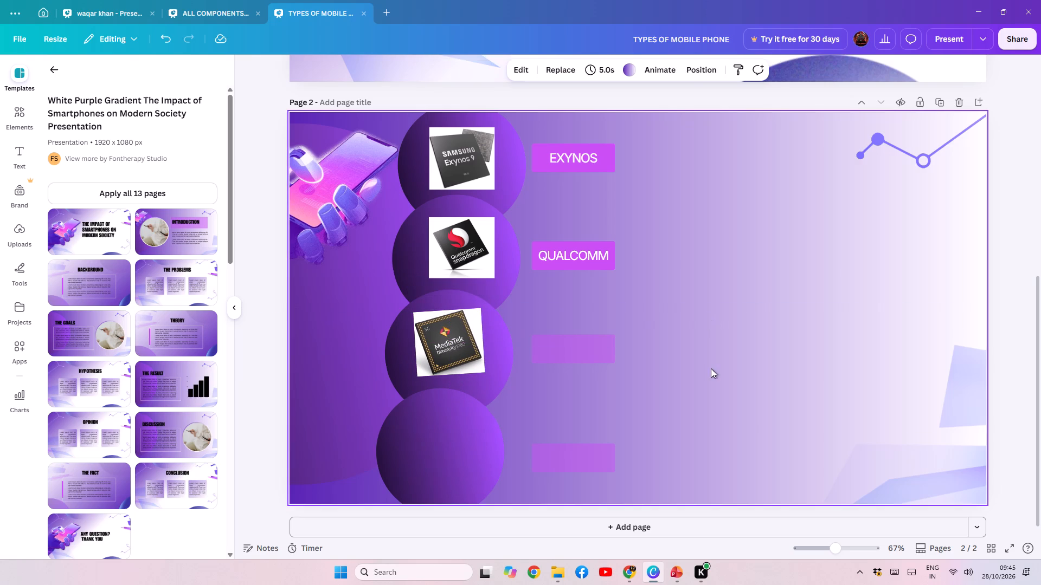
Enter the label MEDIATEK in the third label box, beside the MediaTek picture.
click(564, 351)
click(564, 351)
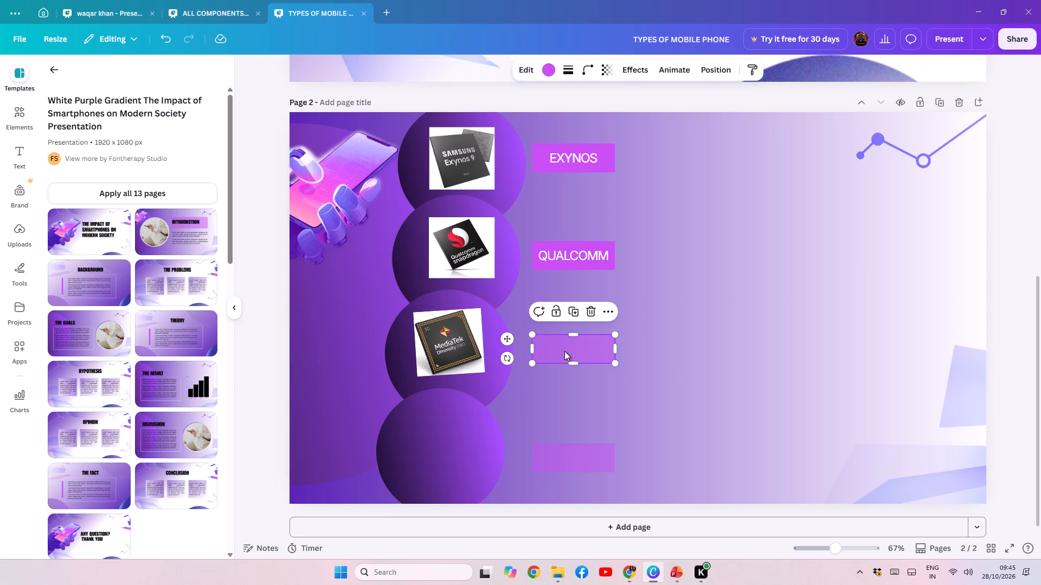
drag(507, 358, 510, 359)
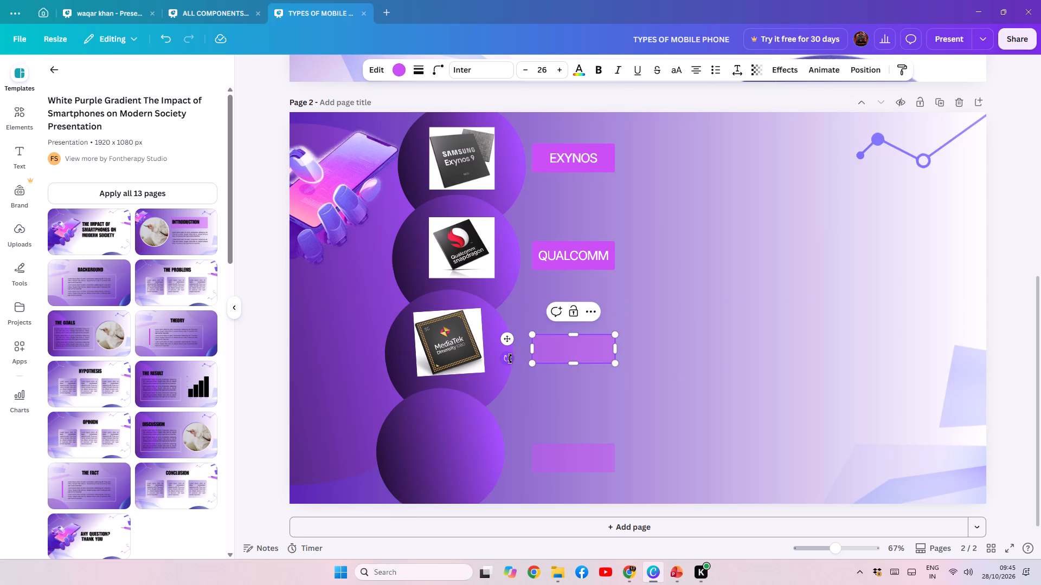
drag(510, 359, 618, 349)
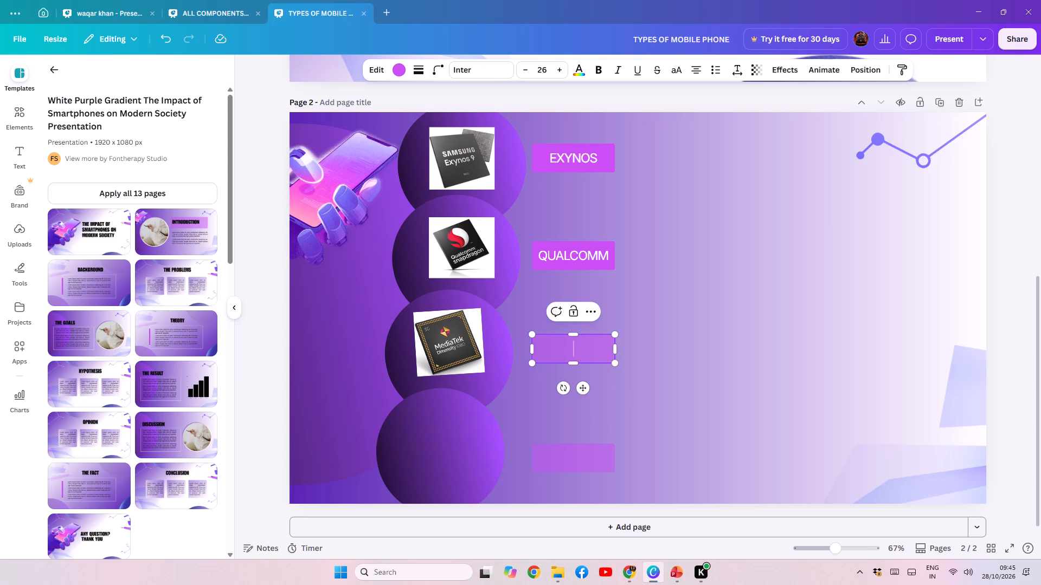
key(m)
text(EDI)
key(s)
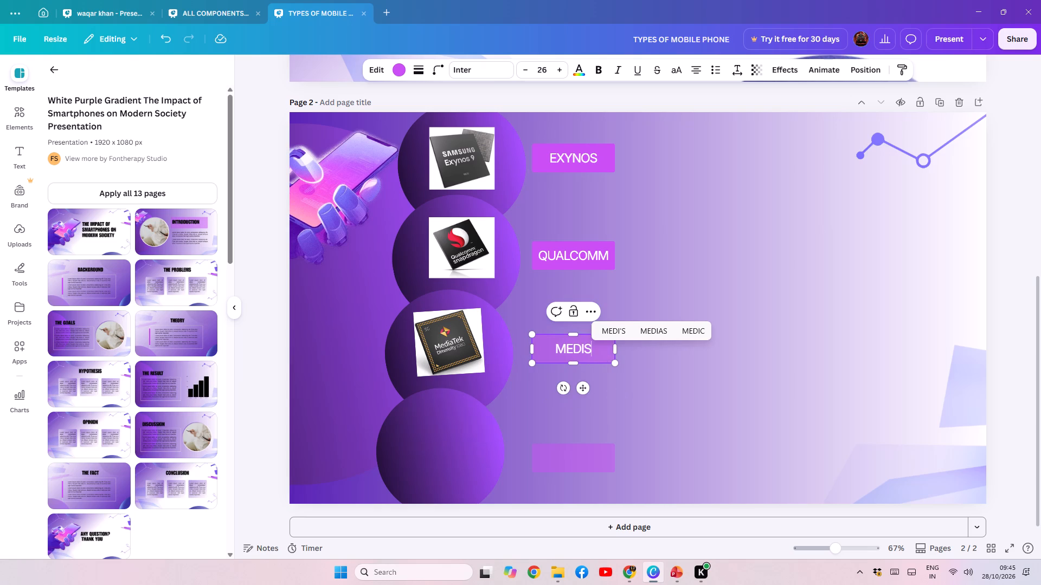
key(BackSpace)
key(a)
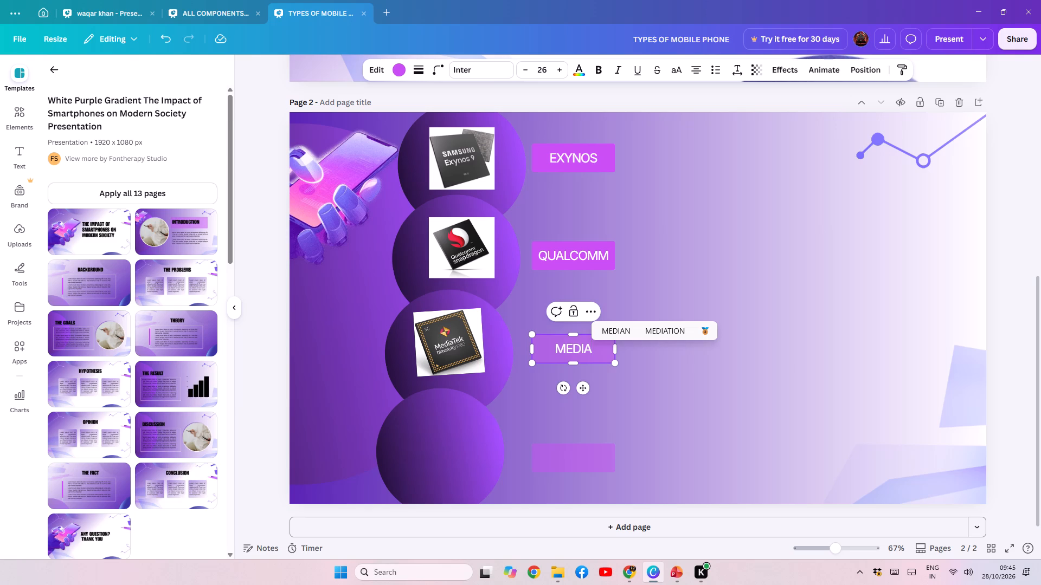
text(TE)
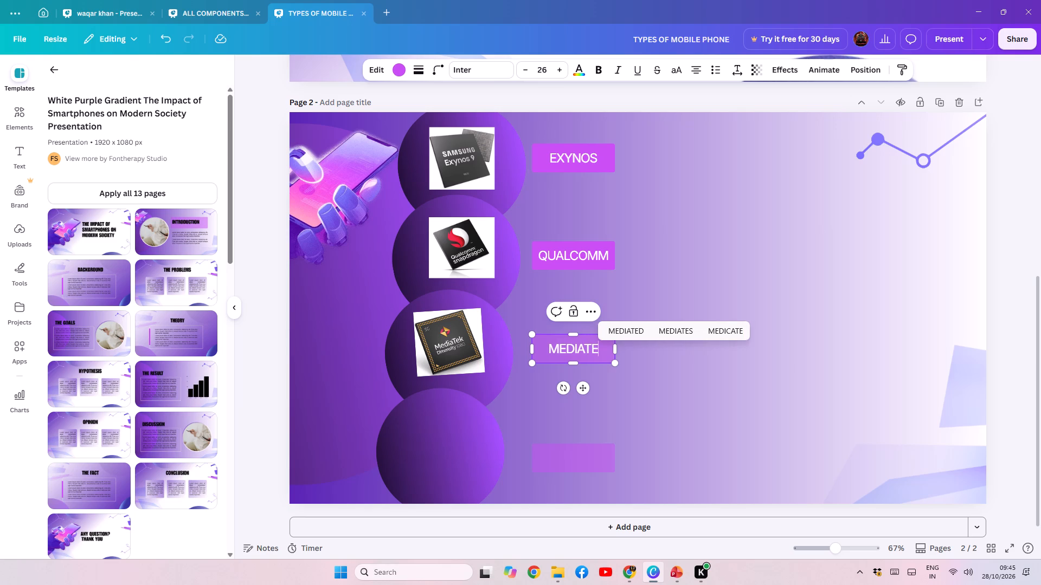
key(k)
click(613, 395)
click(570, 461)
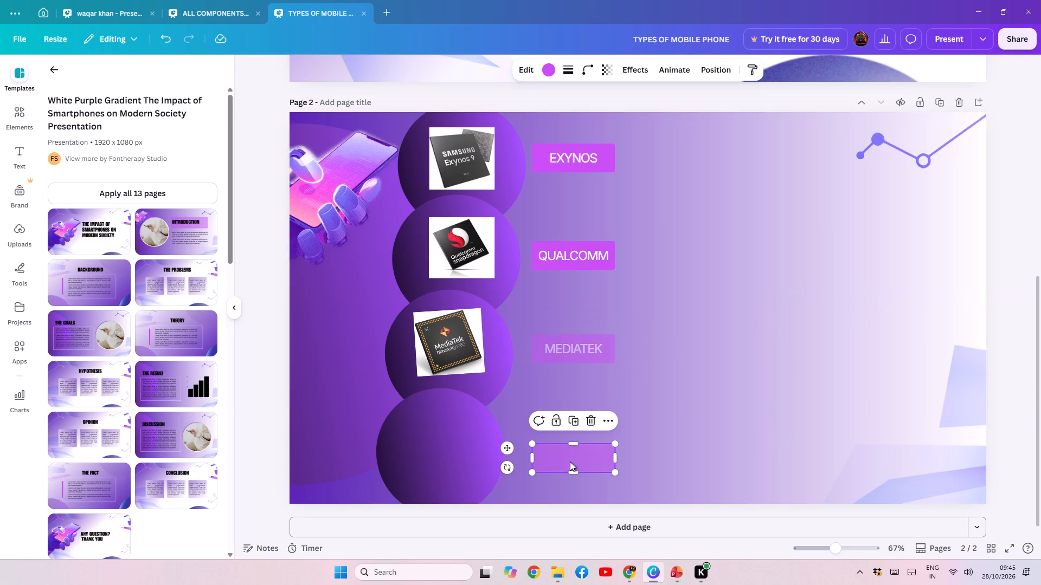
drag(507, 467, 641, 470)
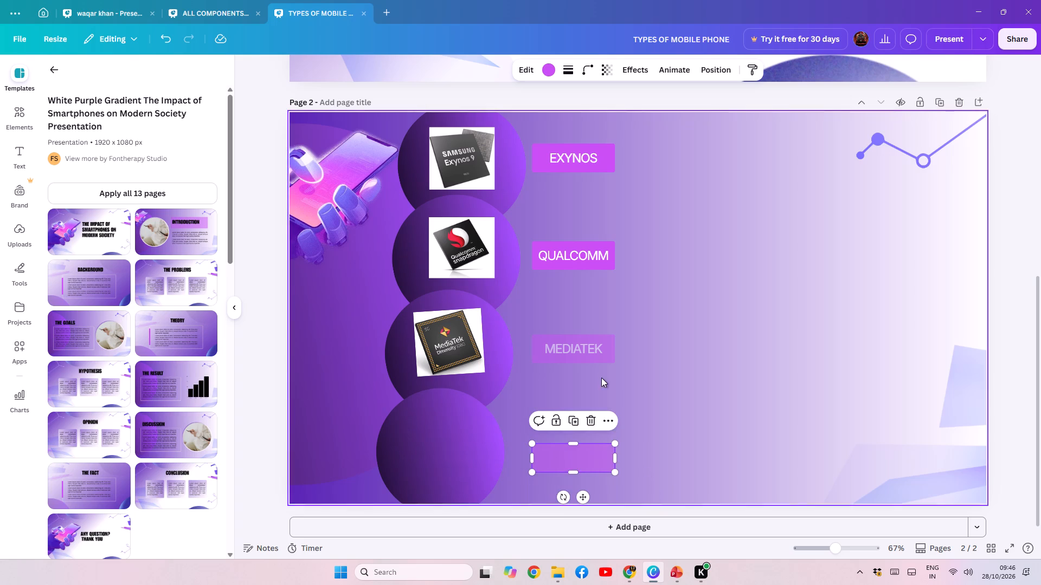
Make the MEDIATEK label box fully opaque.
click(590, 336)
click(587, 343)
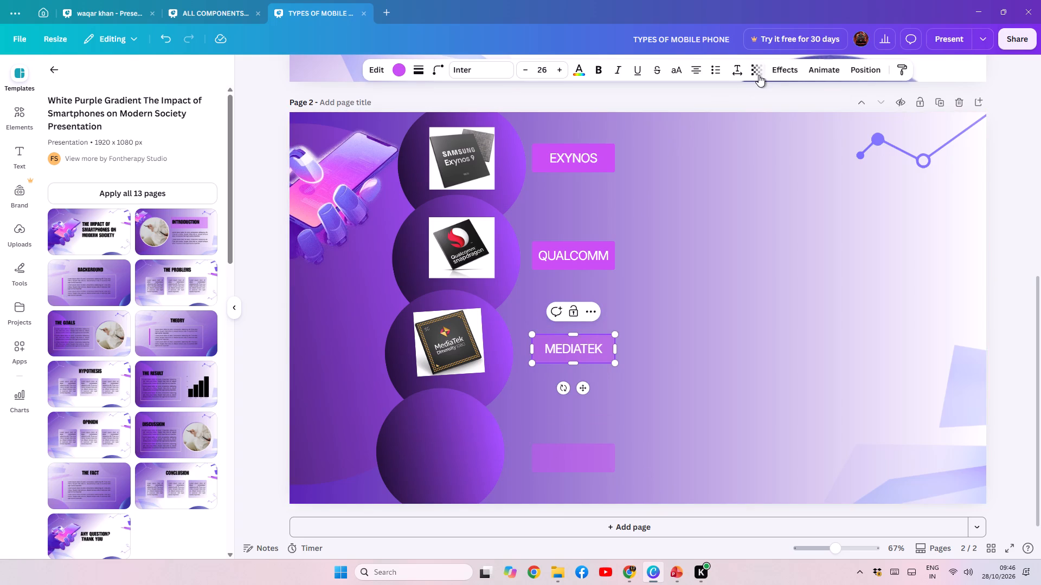
click(759, 74)
drag(737, 113, 828, 124)
click(765, 309)
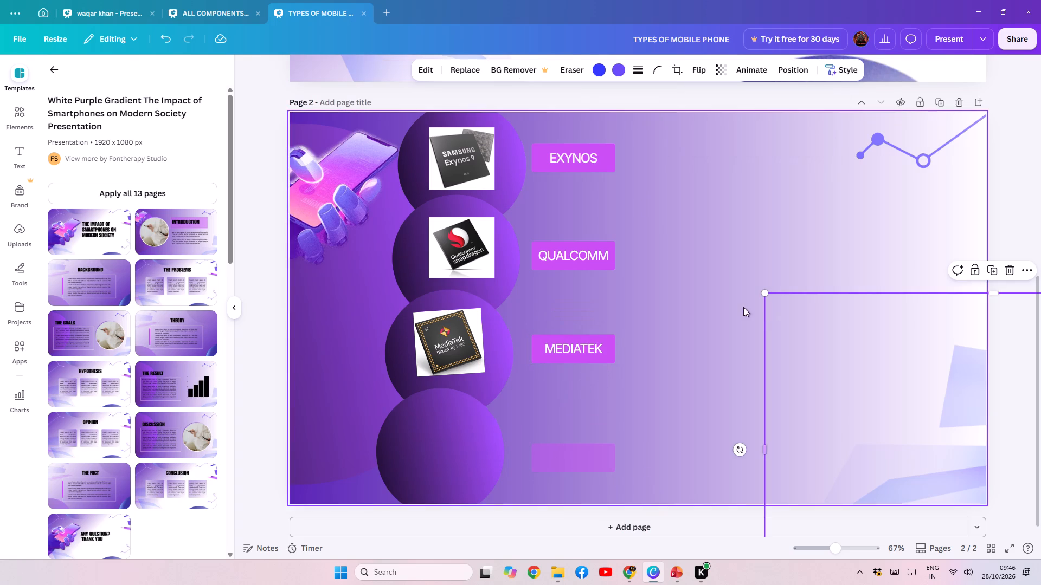
Make the empty fourth label box fully opaque.
click(579, 460)
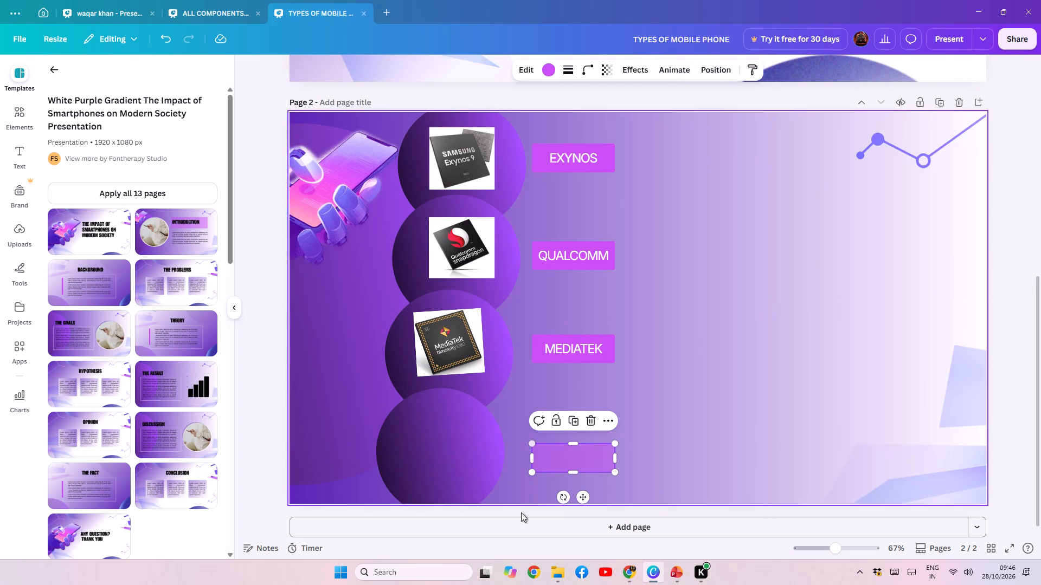
click(602, 68)
drag(594, 116, 666, 122)
click(640, 324)
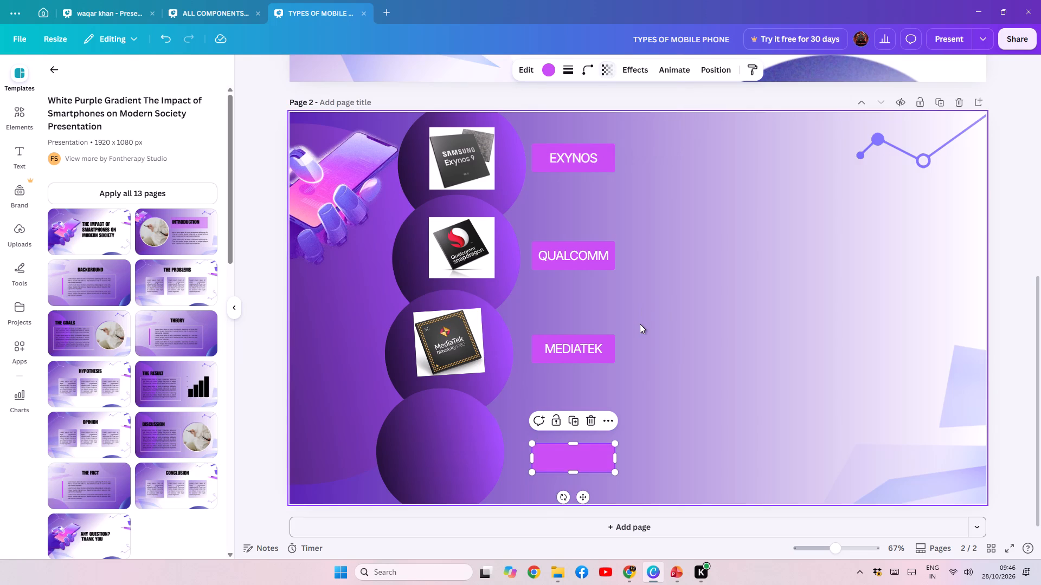
Check the transparency setting of the MEDIATEK label box.
click(611, 356)
click(755, 70)
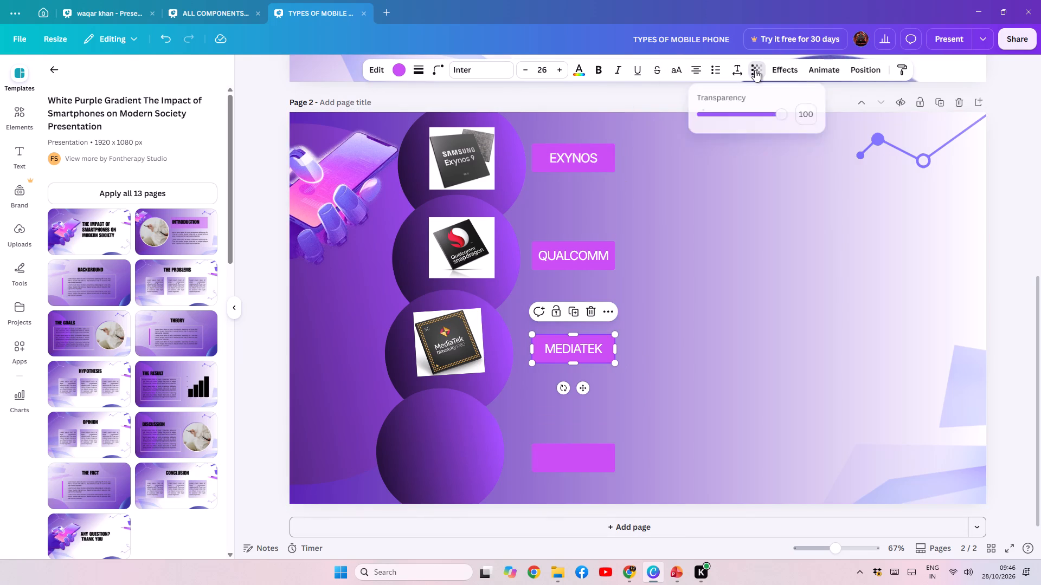
click(696, 319)
Copy the Spreadtrum chip picture from the TYPES OF CPU slide in PowerPoint and paste it onto page 2 in Canva.
click(678, 576)
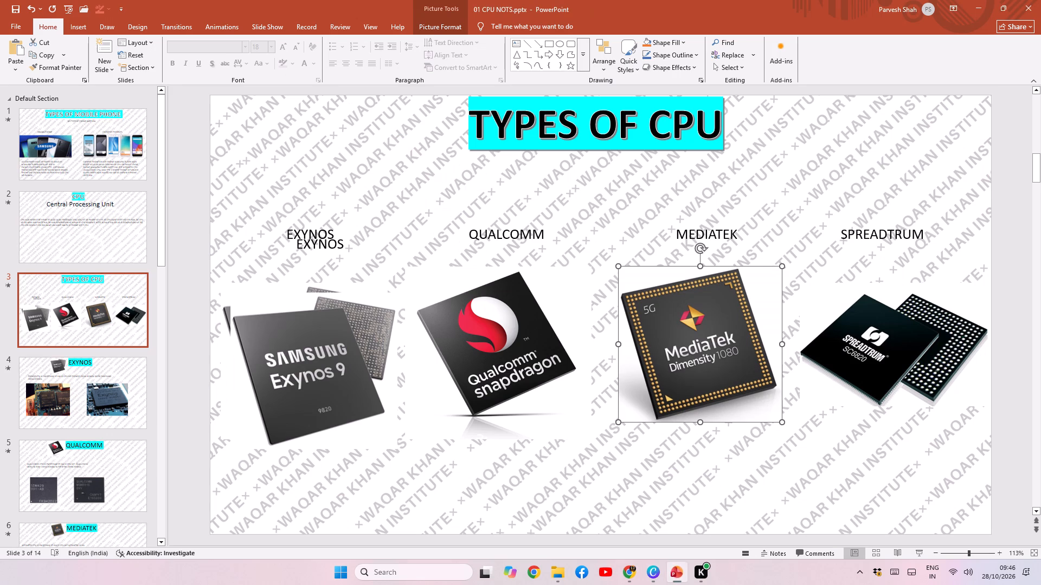
click(881, 340)
key(ctrl+c)
click(650, 572)
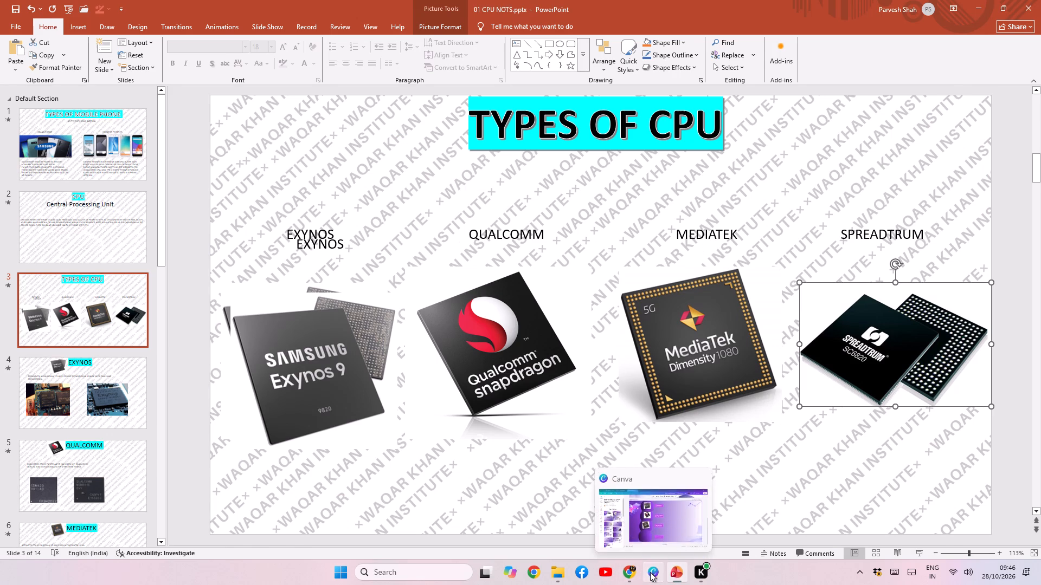
key(ctrl+v)
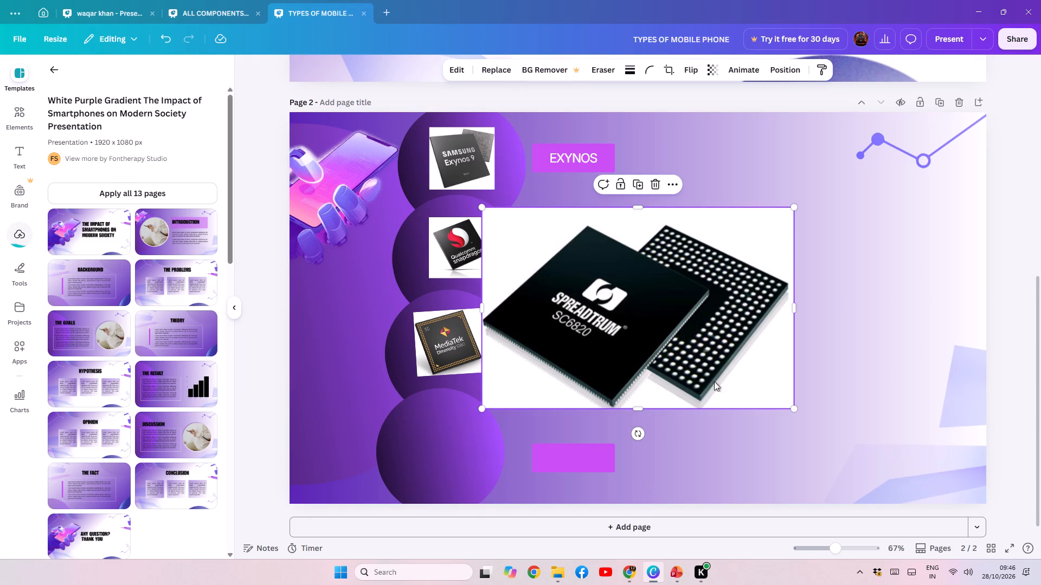
Shrink the Spreadtrum picture to fit the fourth circle and position it centrally on that circle.
drag(794, 410, 679, 353)
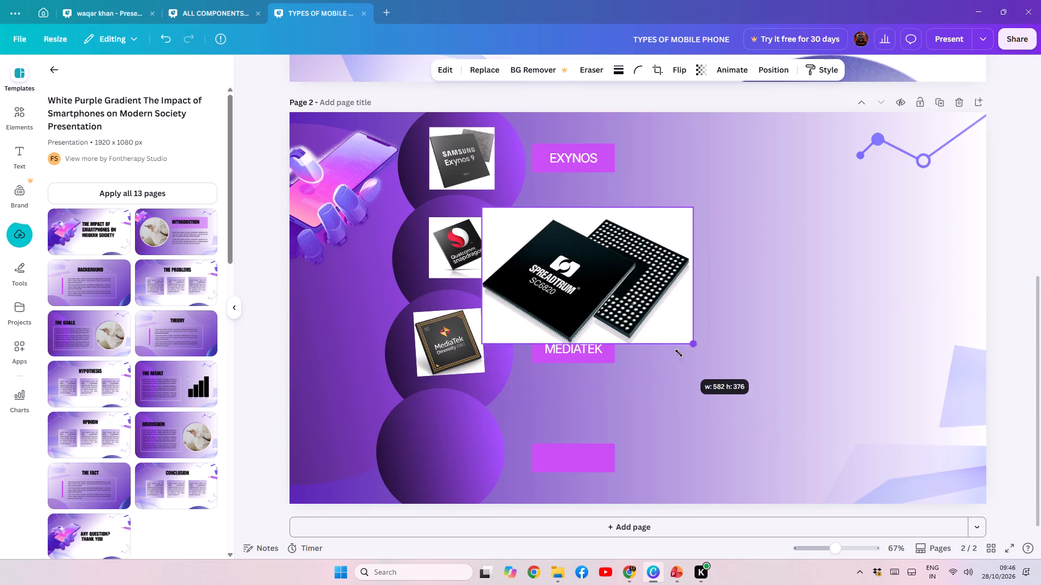
drag(679, 353, 627, 301)
drag(602, 270, 539, 376)
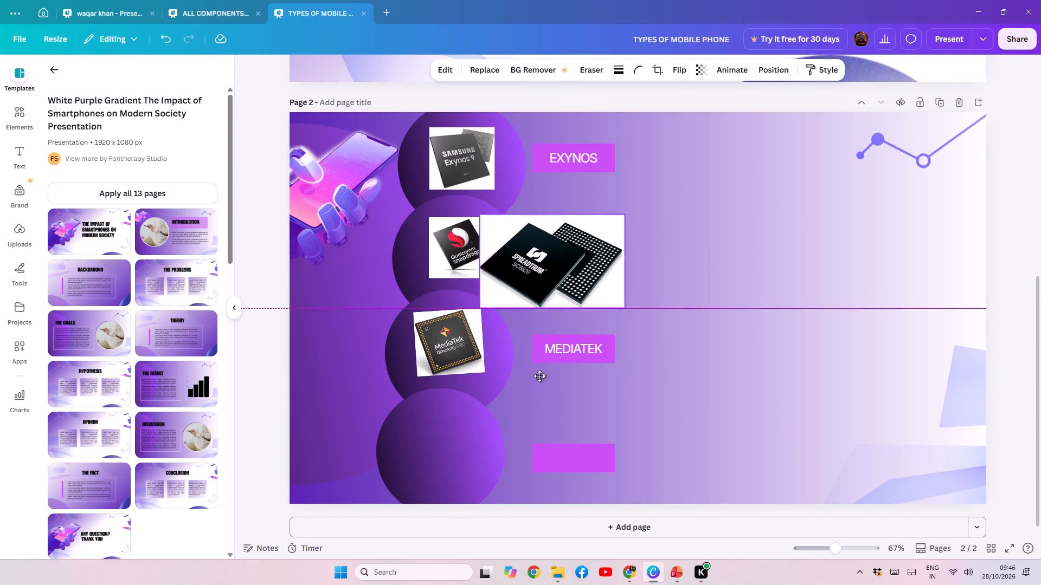
drag(539, 376, 502, 465)
drag(529, 496, 473, 464)
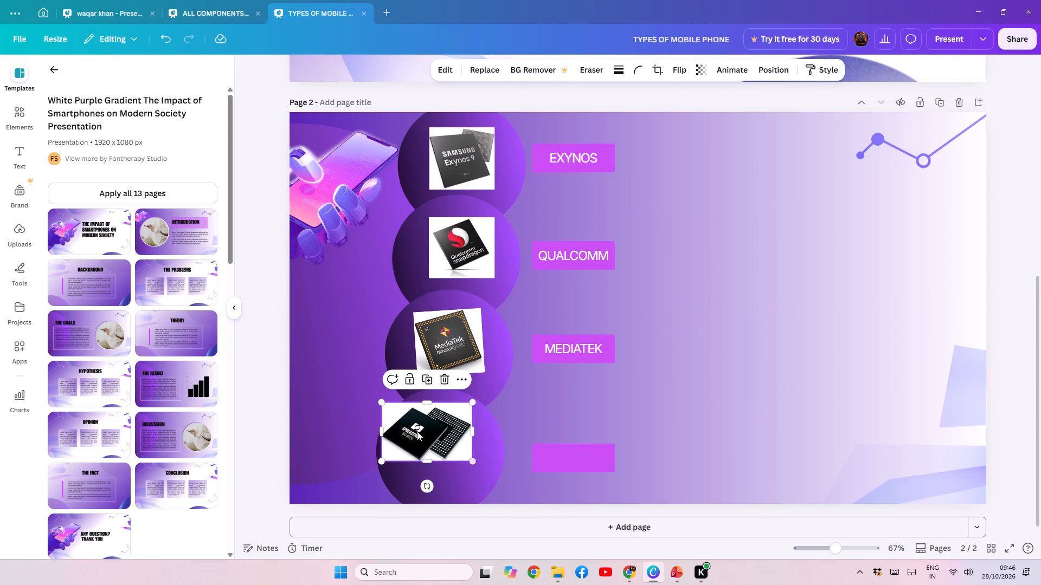
drag(421, 431, 436, 451)
click(664, 407)
Copy the SPREADTRUM label from the PowerPoint slide, paste it onto page 2 in Canva and place it just above the empty fourth label box.
click(678, 576)
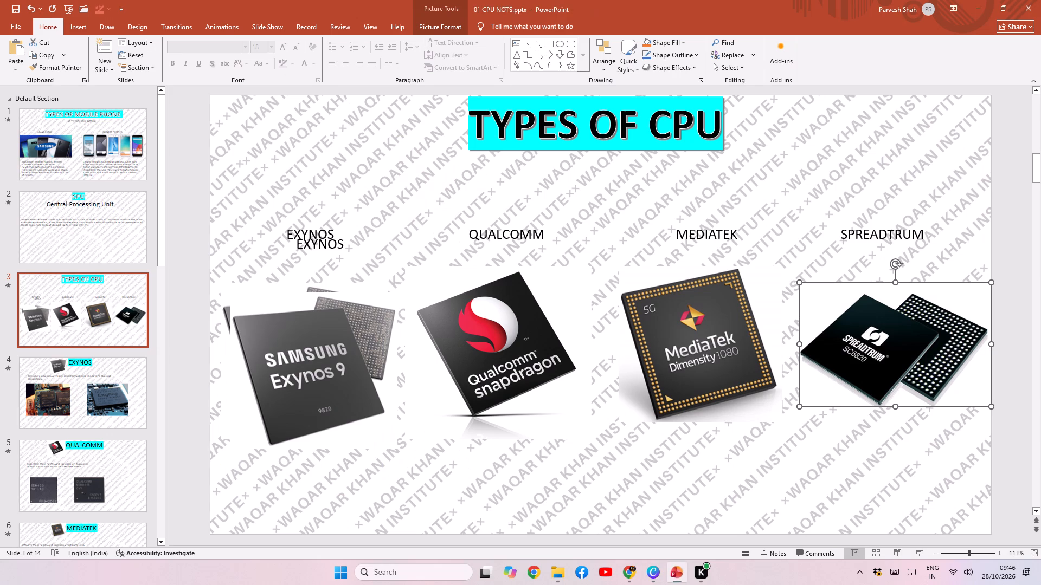
double_click(874, 236)
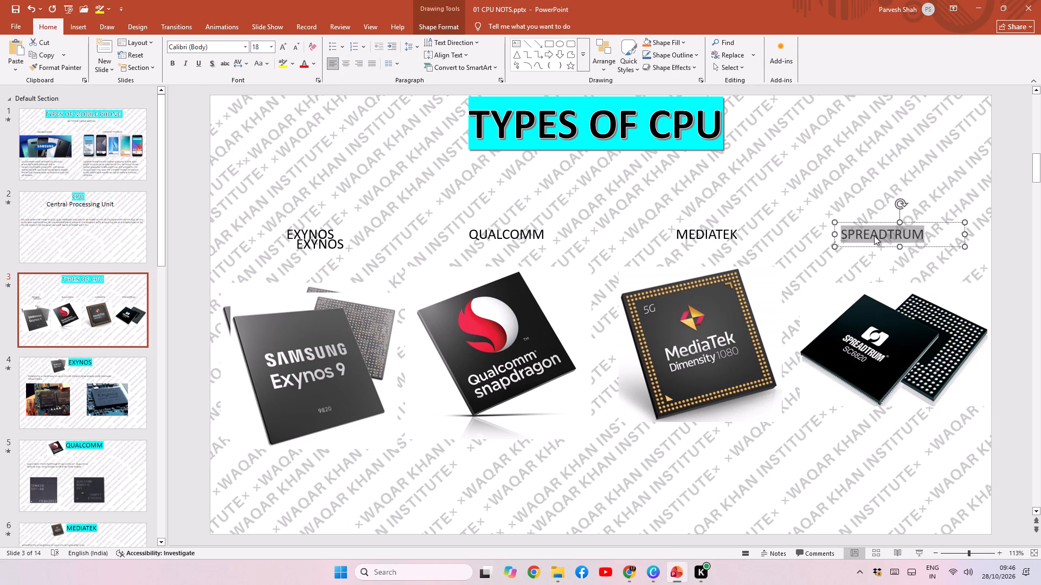
key(ctrl+c)
click(648, 574)
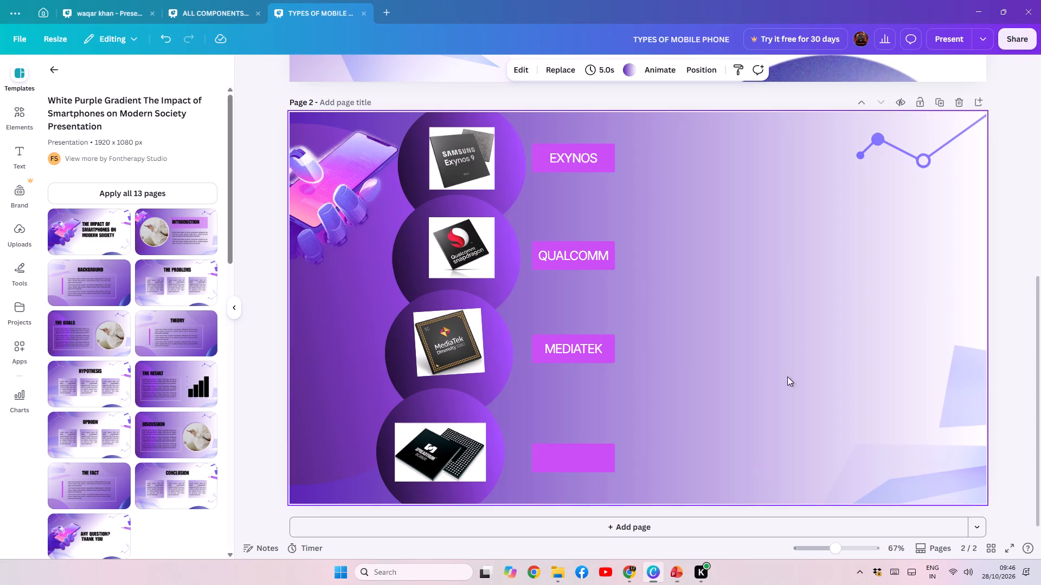
key(ctrl+v)
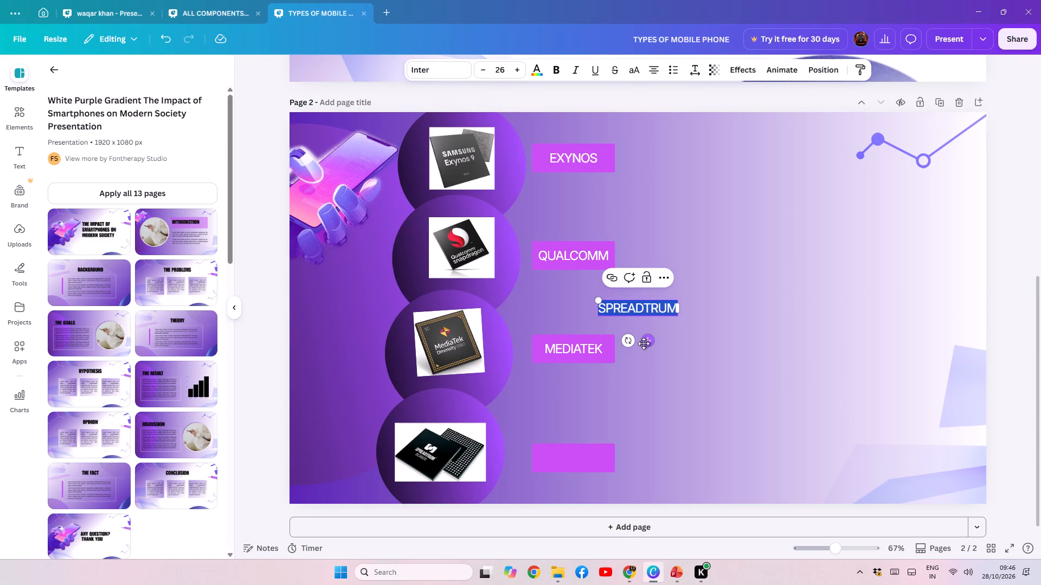
drag(644, 343, 582, 493)
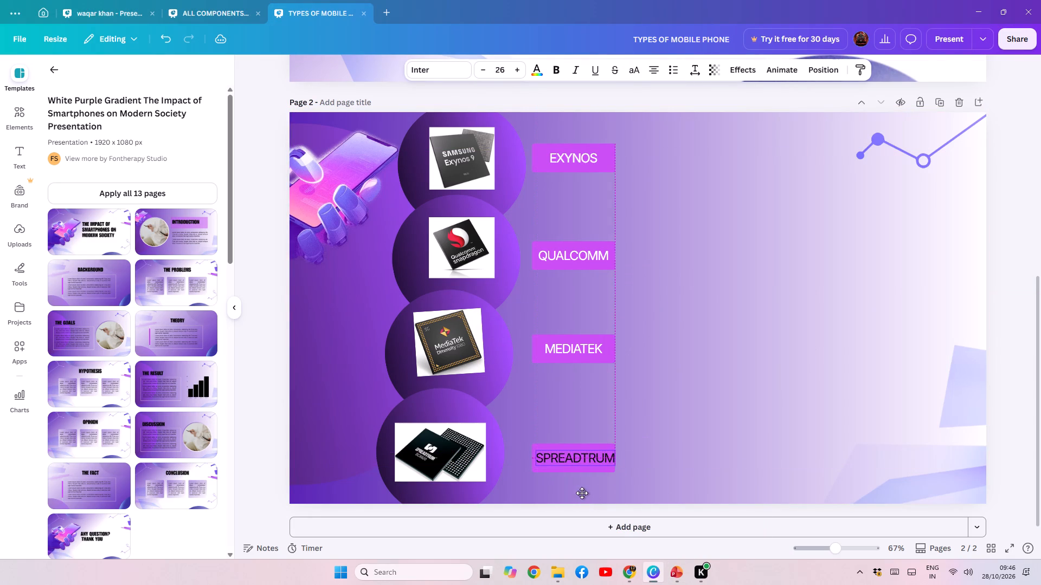
drag(582, 493, 580, 495)
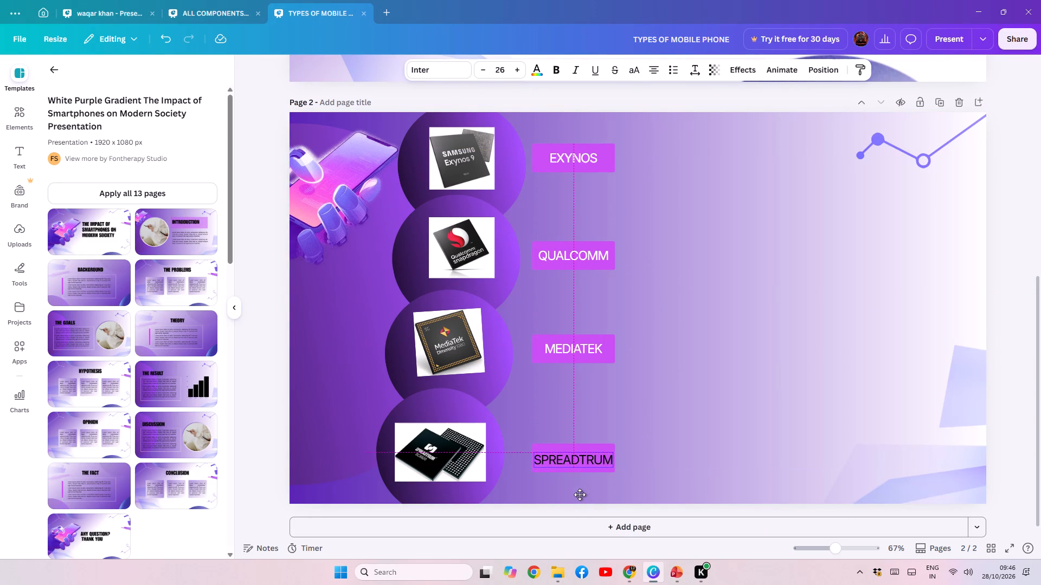
drag(580, 495, 662, 445)
Copy the loose SPREADTRUM text into the fourth label box, beside the Spreadtrum picture.
double_click(674, 405)
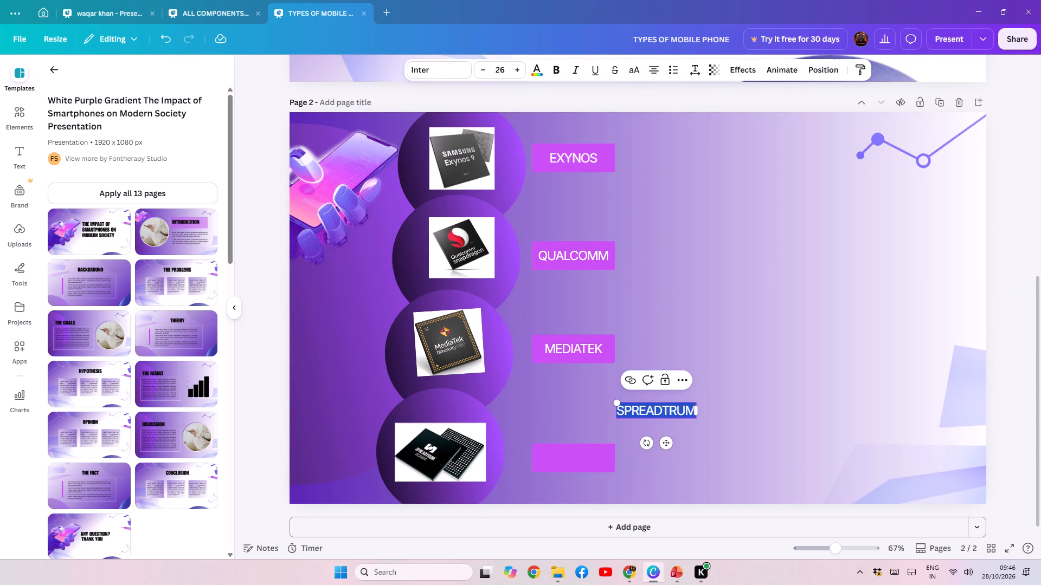
key(ctrl+c)
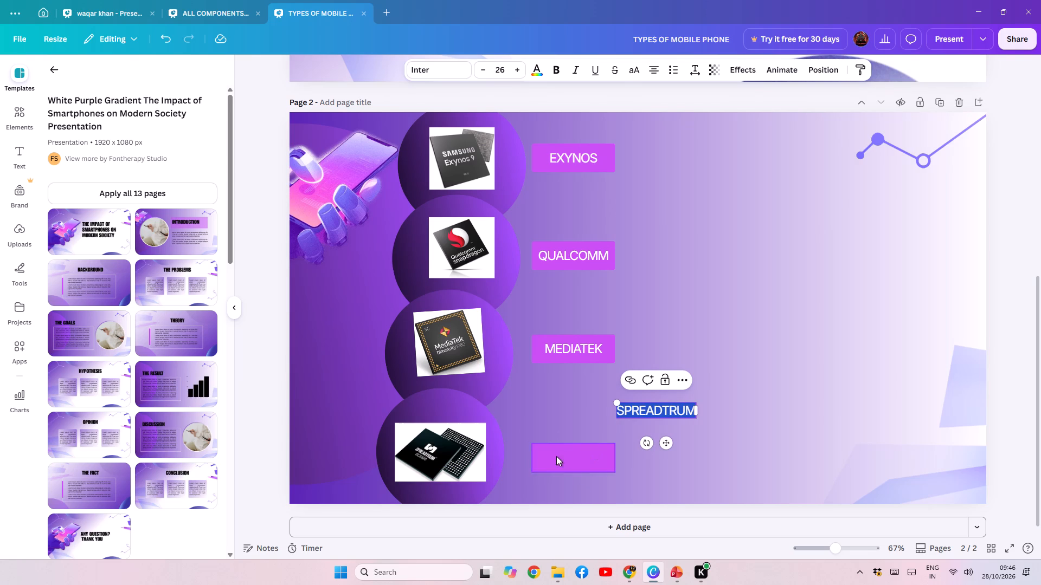
click(556, 456)
click(574, 454)
key(ctrl+v)
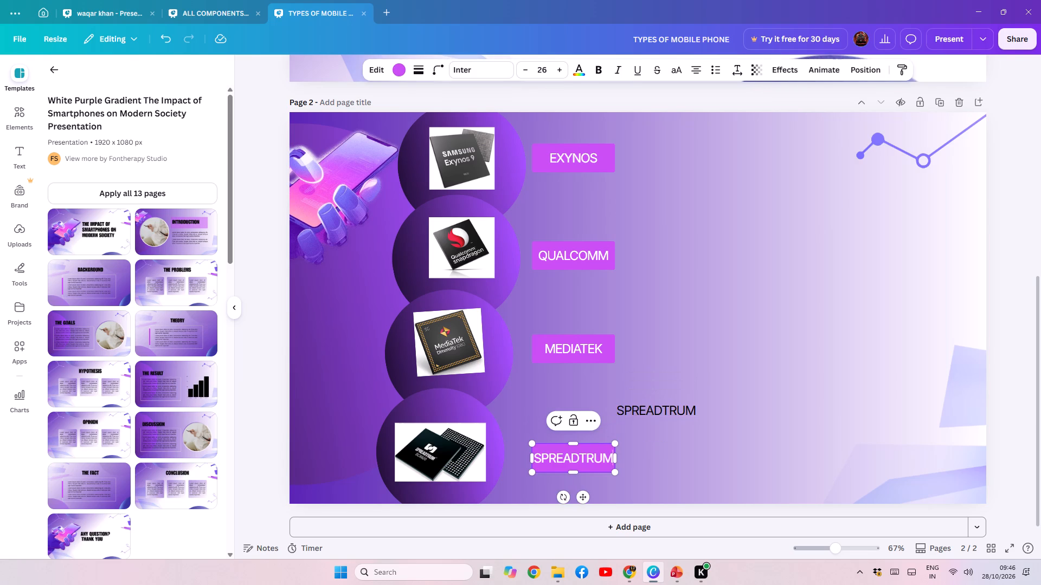
Delete the loose SPREADTRUM text above the fourth label box and leave nothing selected on the page.
click(658, 413)
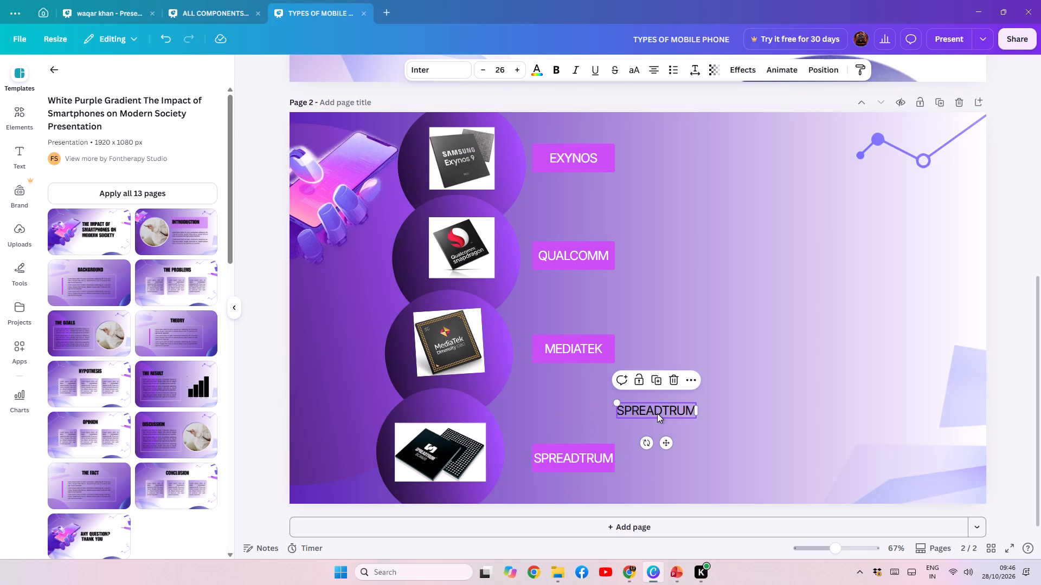
key(Delete)
click(854, 400)
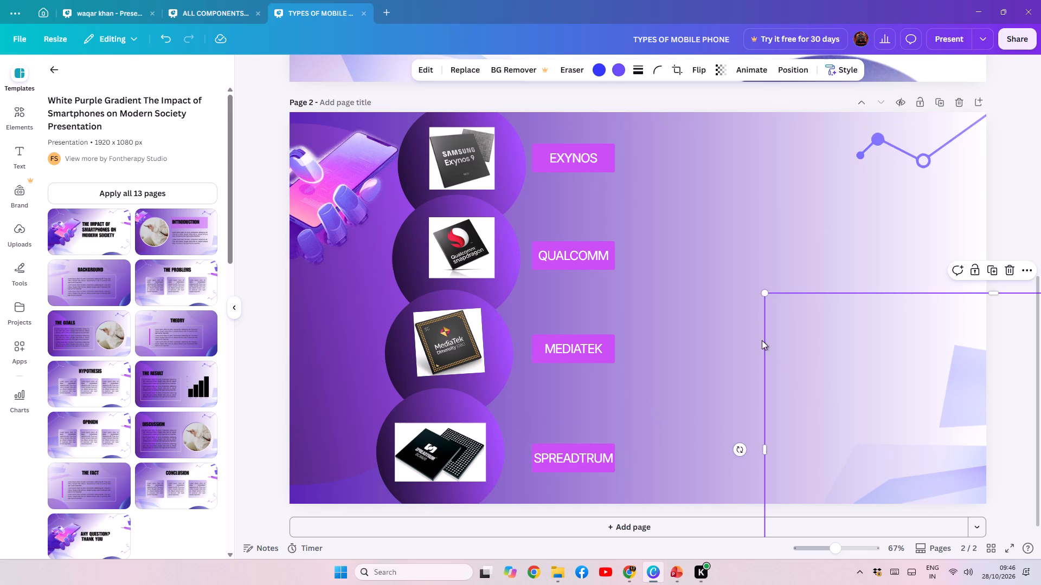
click(766, 296)
click(676, 273)
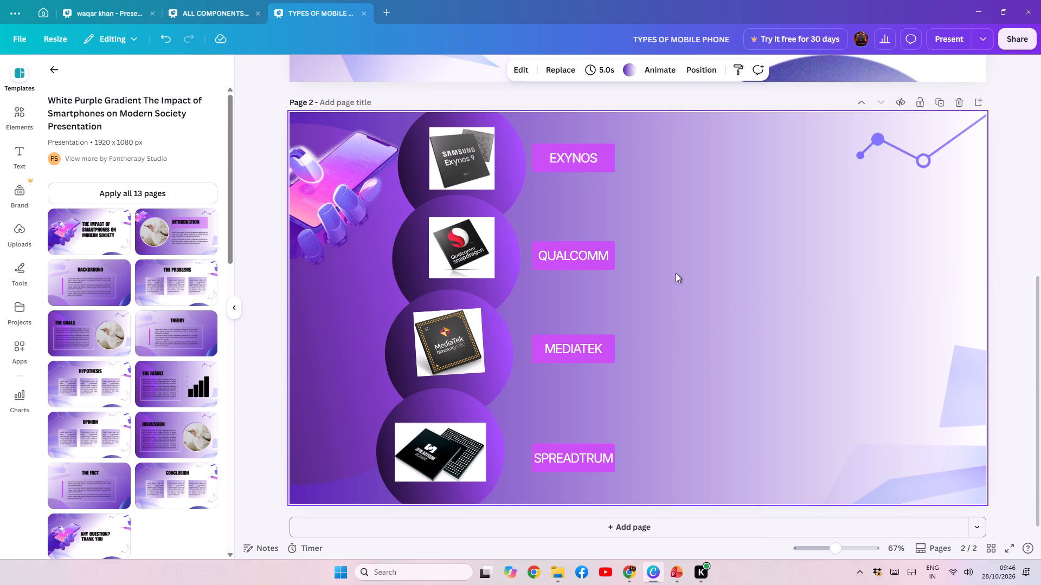
Review the PowerPoint slides on EXYNOS, QUALCOMM and MEDIATEK for their CPU identification notes and pictures.
click(680, 569)
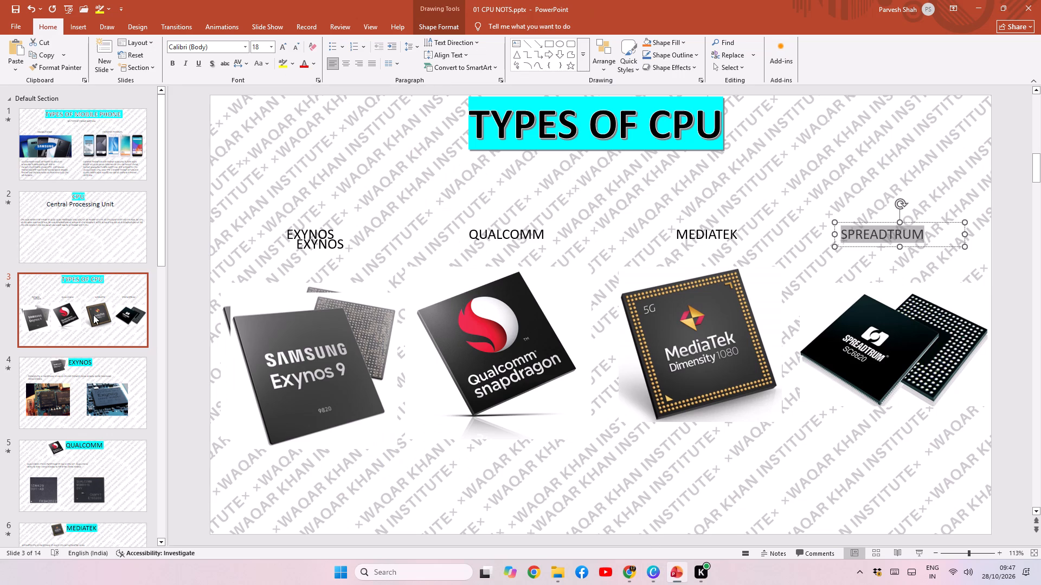
click(92, 398)
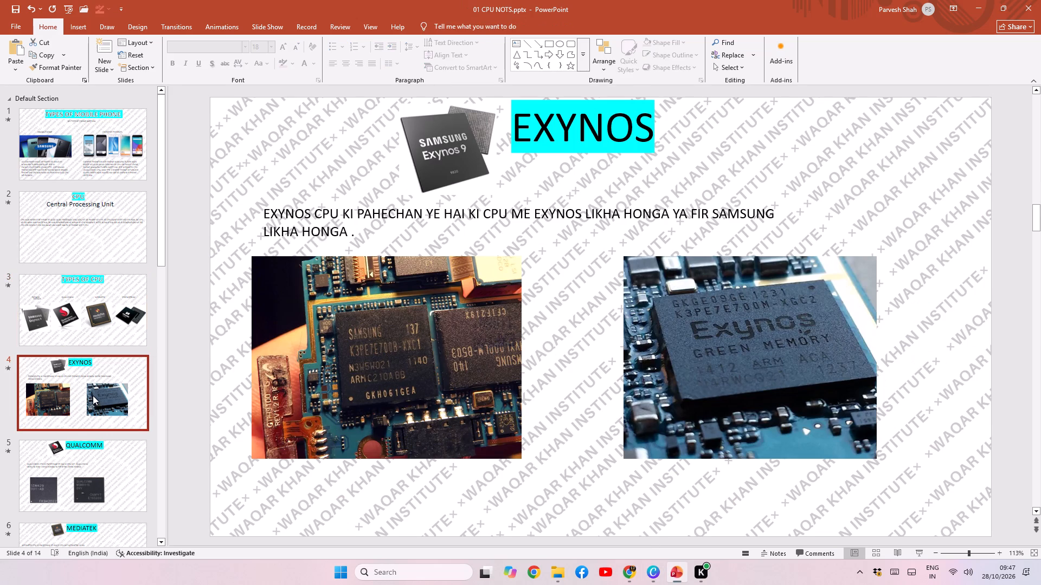
click(79, 472)
scroll(79, 466, down, 6)
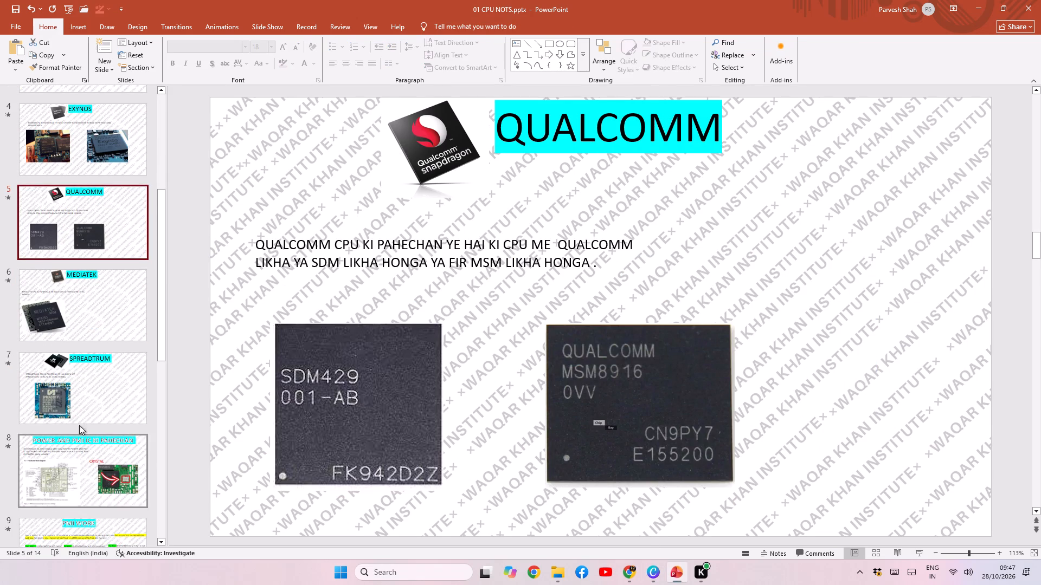
click(79, 317)
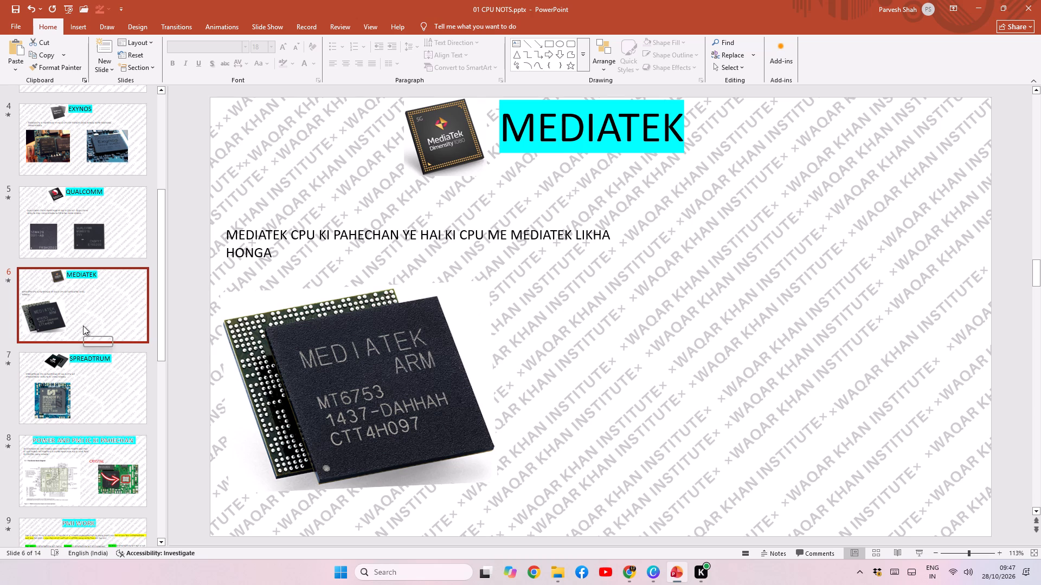
scroll(83, 326, up, 6)
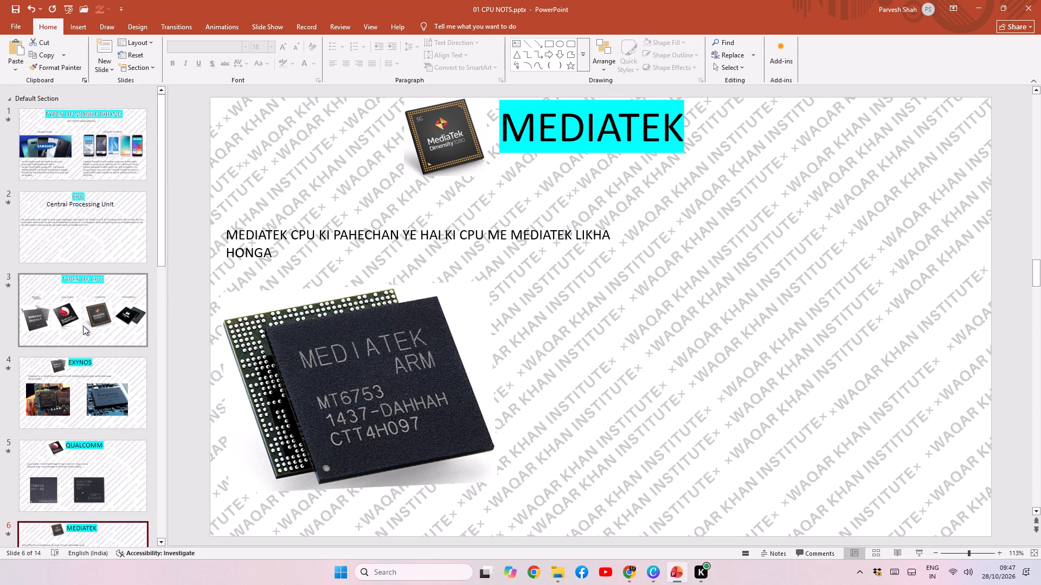
scroll(83, 326, down, 3)
scroll(82, 409, down, 1)
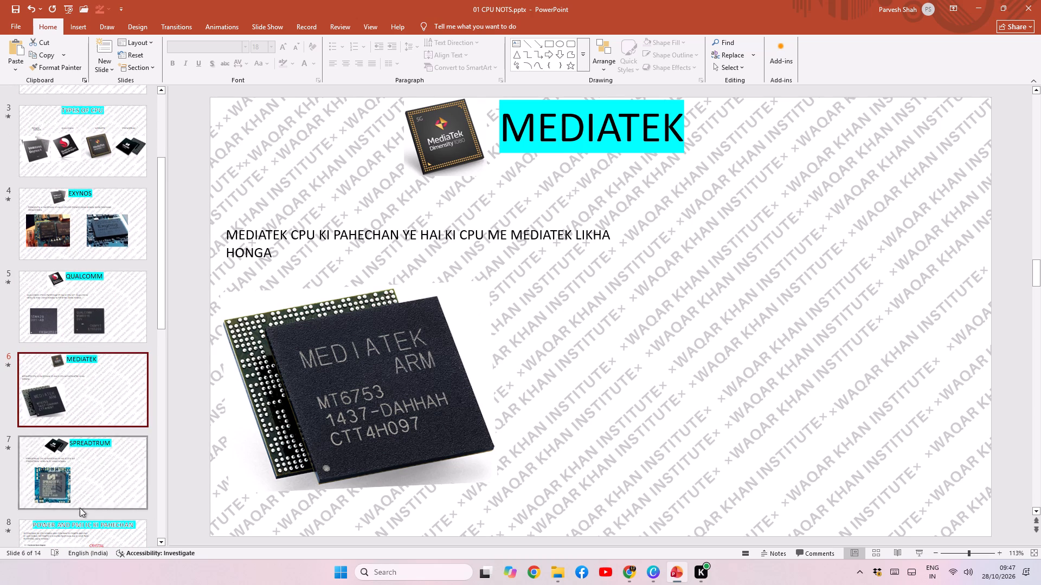
click(654, 582)
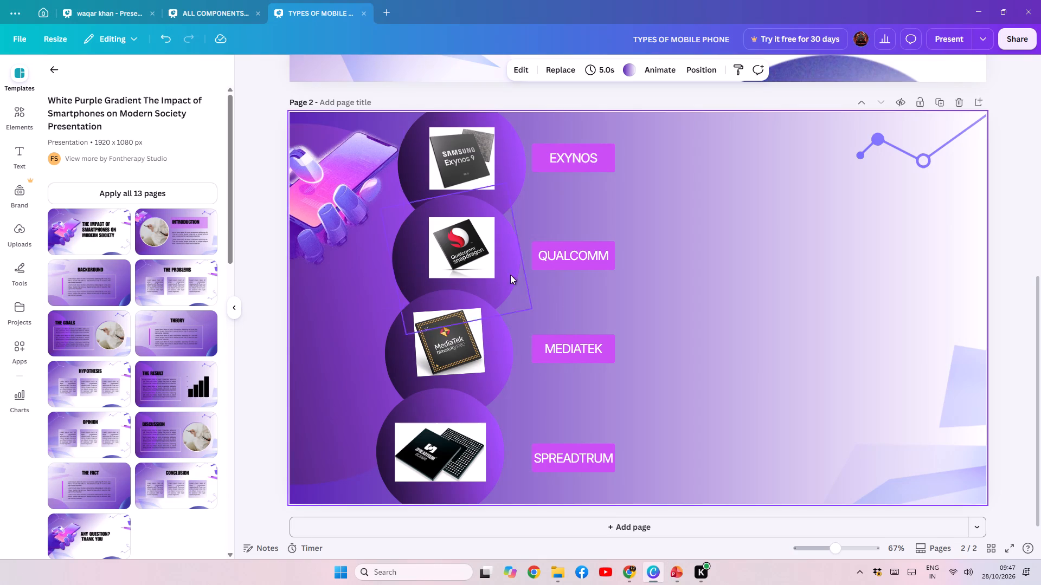
click(630, 574)
click(630, 573)
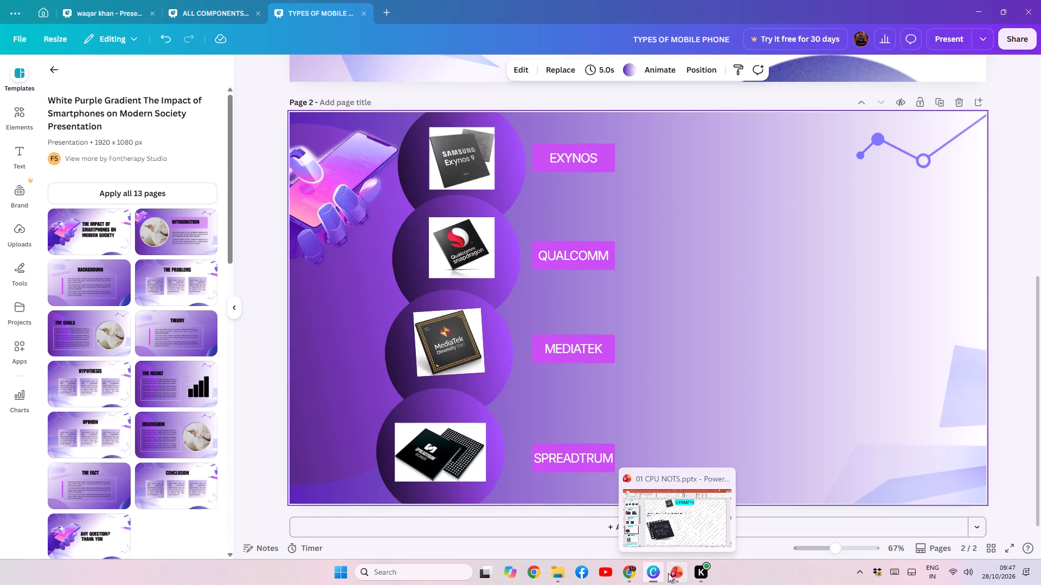
click(669, 574)
scroll(70, 266, up, 2)
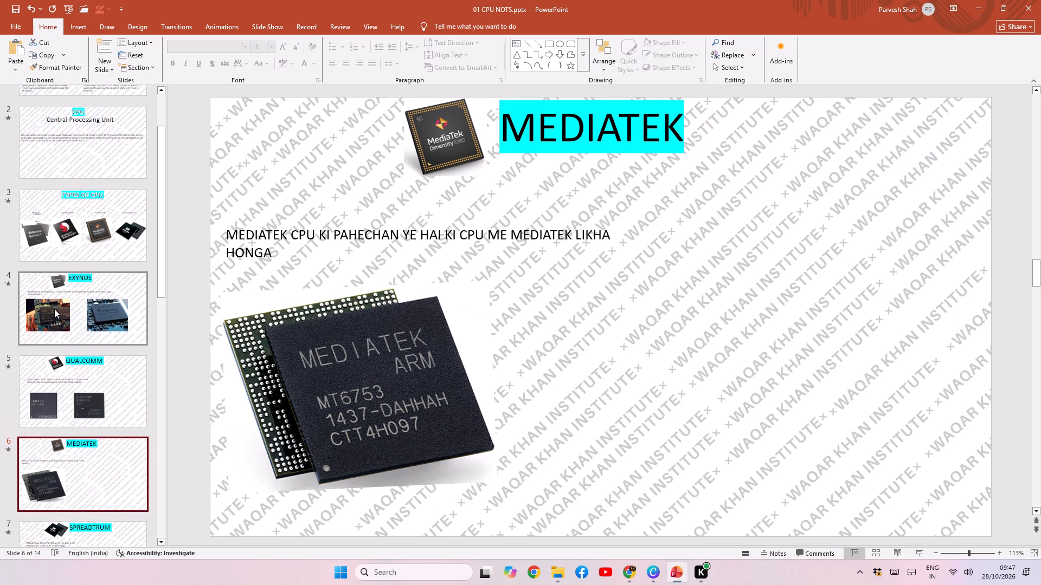
Copy the EXYNOS CPU identification sentence from PowerPoint slide 4 and paste it onto page 2 in Canva.
click(59, 319)
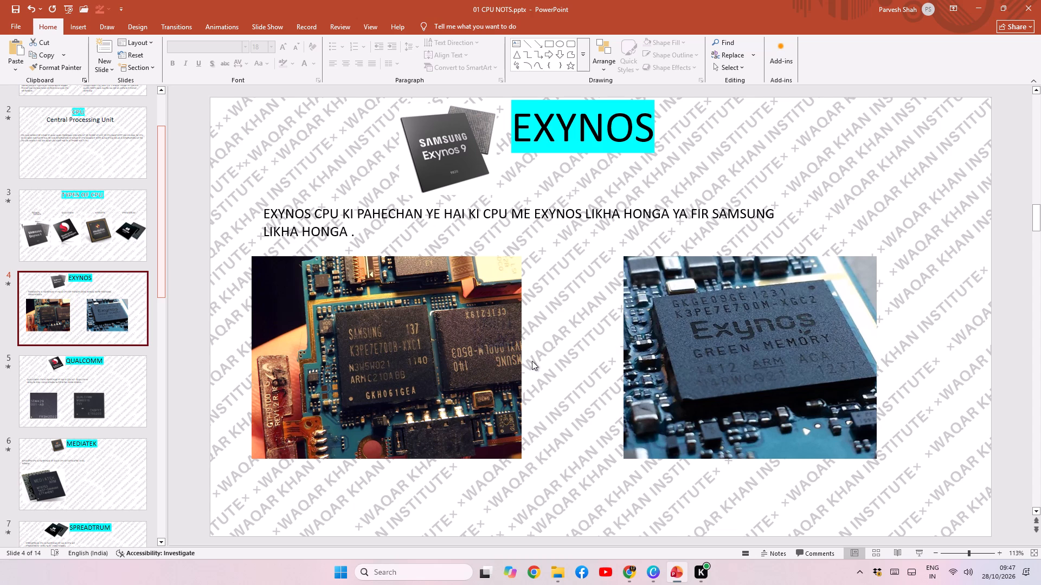
click(653, 583)
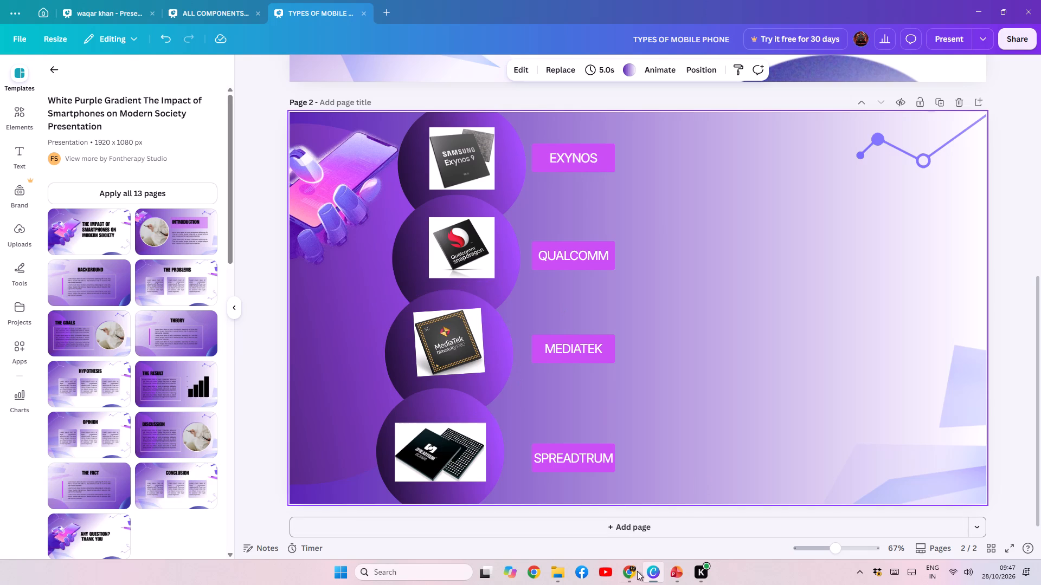
click(669, 573)
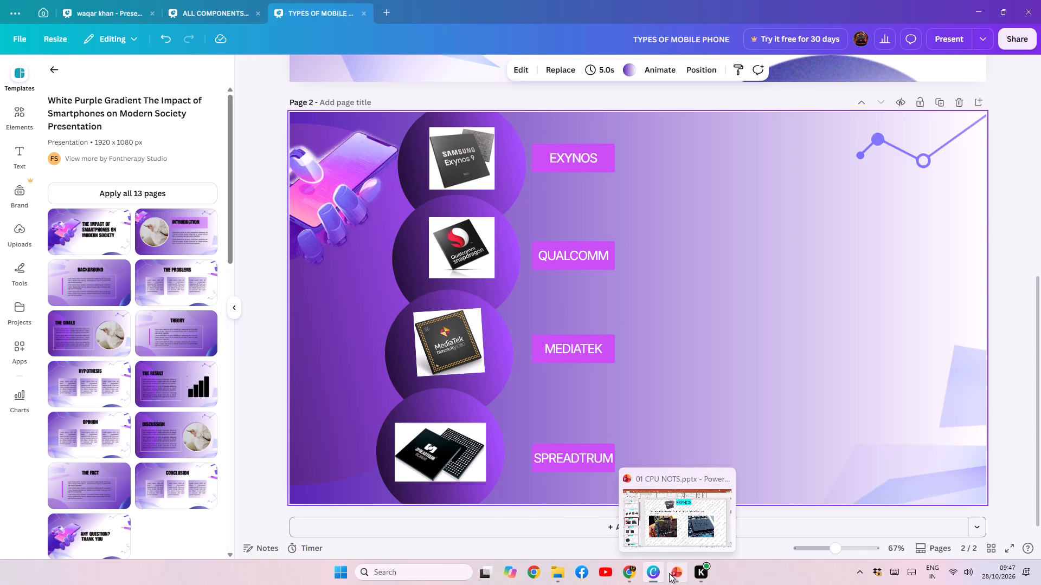
click(437, 213)
double_click(437, 213)
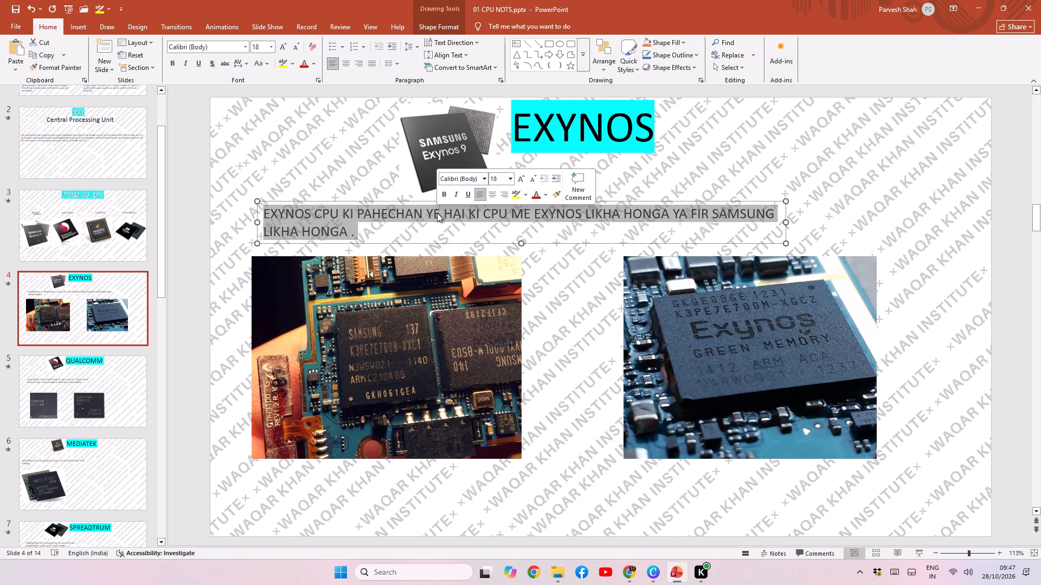
key(ctrl+c)
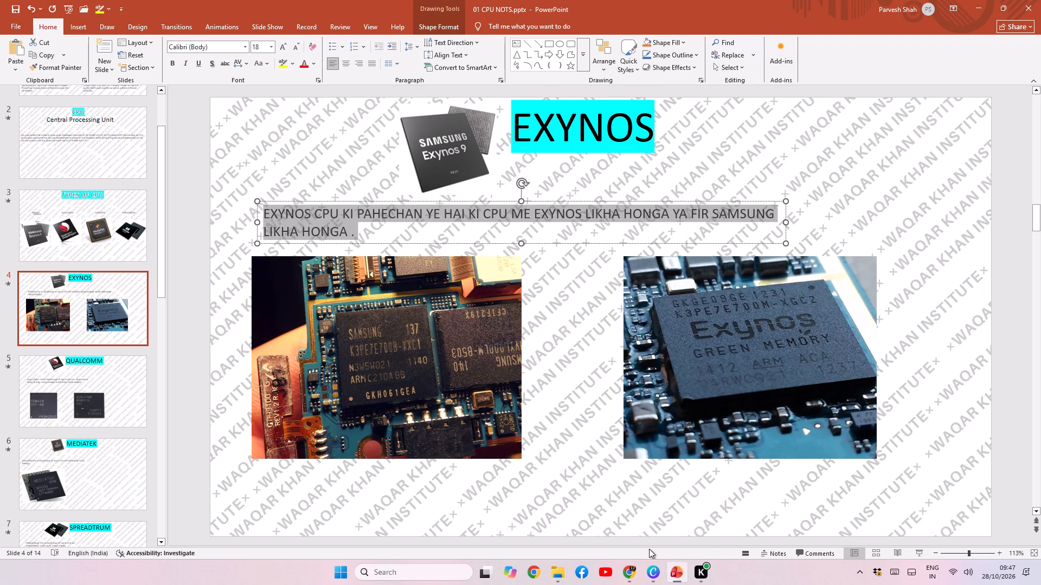
click(651, 578)
key(ctrl+v)
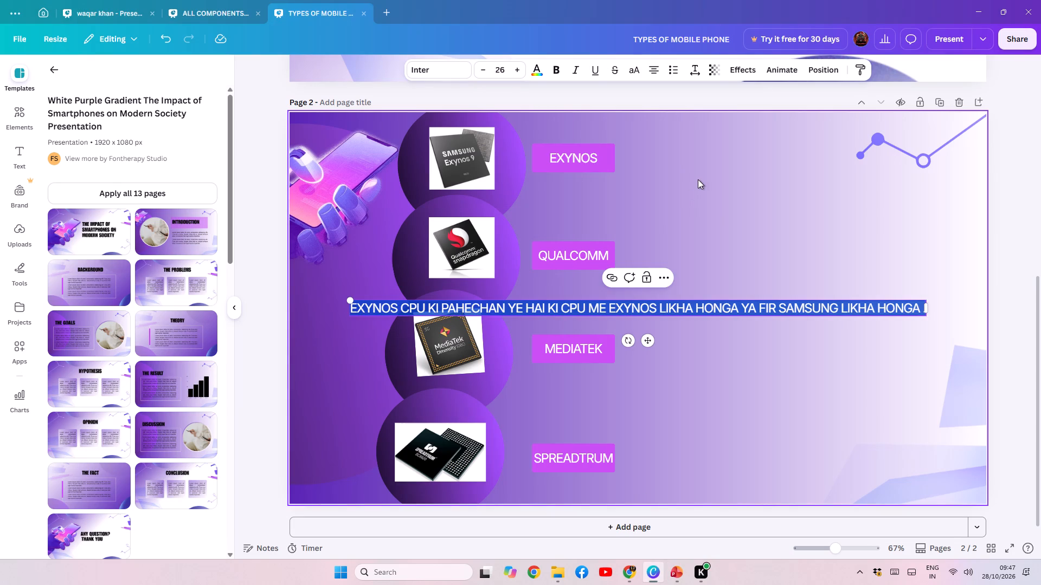
Move the pasted EXYNOS sentence up to the EXYNOS label's row, shrink it to about size 20.1 and make it bold.
drag(651, 341, 799, 160)
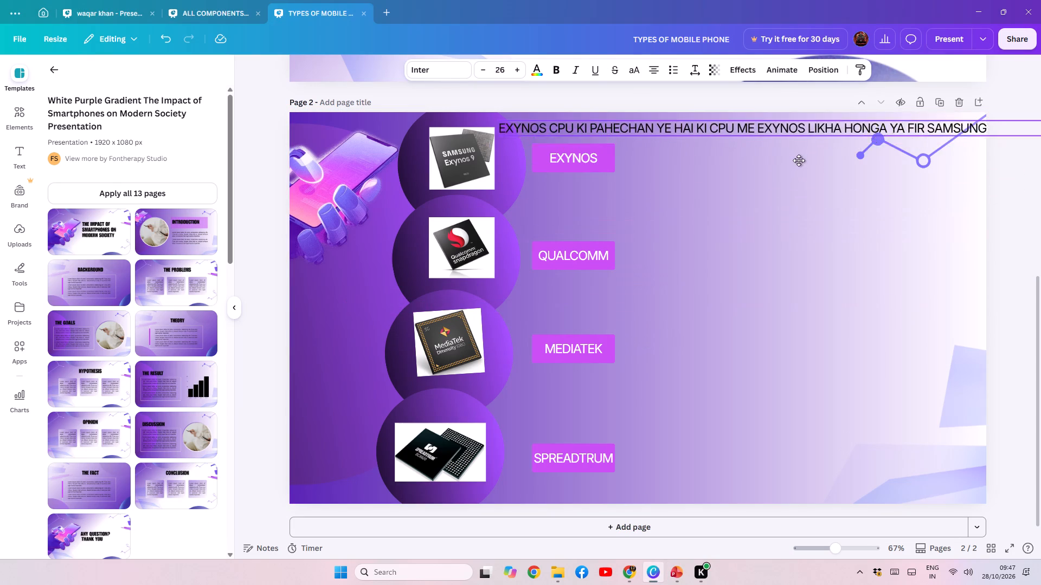
drag(799, 160, 773, 185)
drag(474, 145, 523, 170)
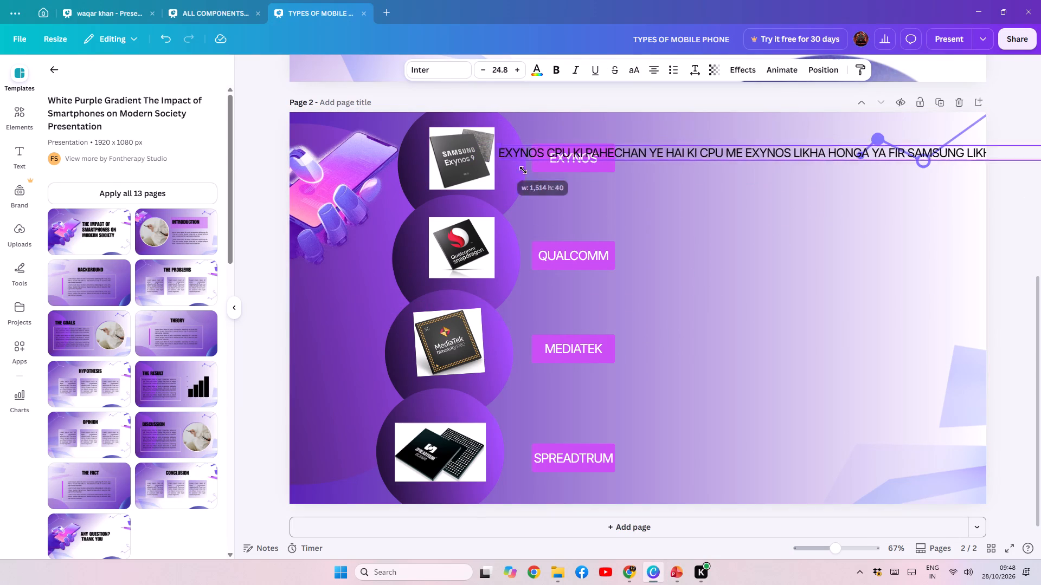
drag(523, 170, 604, 181)
drag(710, 155, 650, 160)
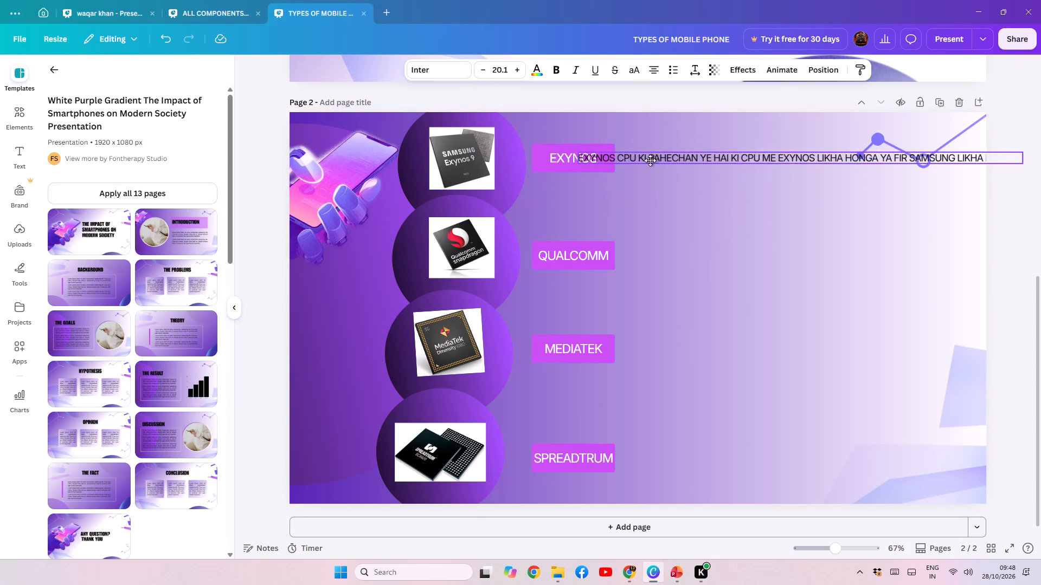
drag(650, 160, 588, 162)
drag(773, 161, 776, 161)
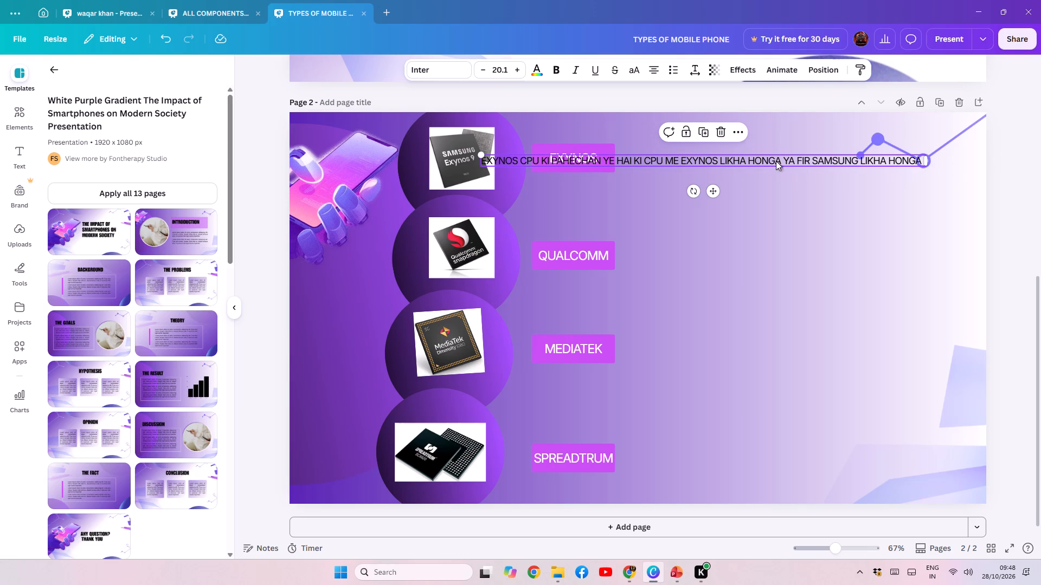
drag(776, 161, 812, 162)
click(550, 68)
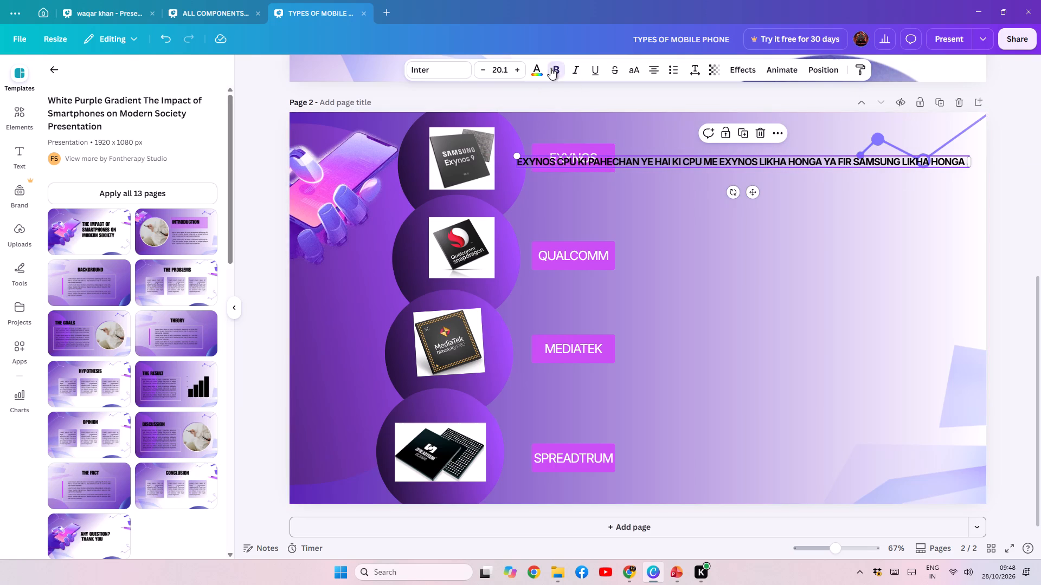
Shrink the bold EXYNOS sentence to about size 19.2 and narrow its text box to about 765 wide, wrapping it onto two lines.
drag(516, 153, 518, 153)
drag(518, 153, 546, 167)
drag(546, 167, 595, 180)
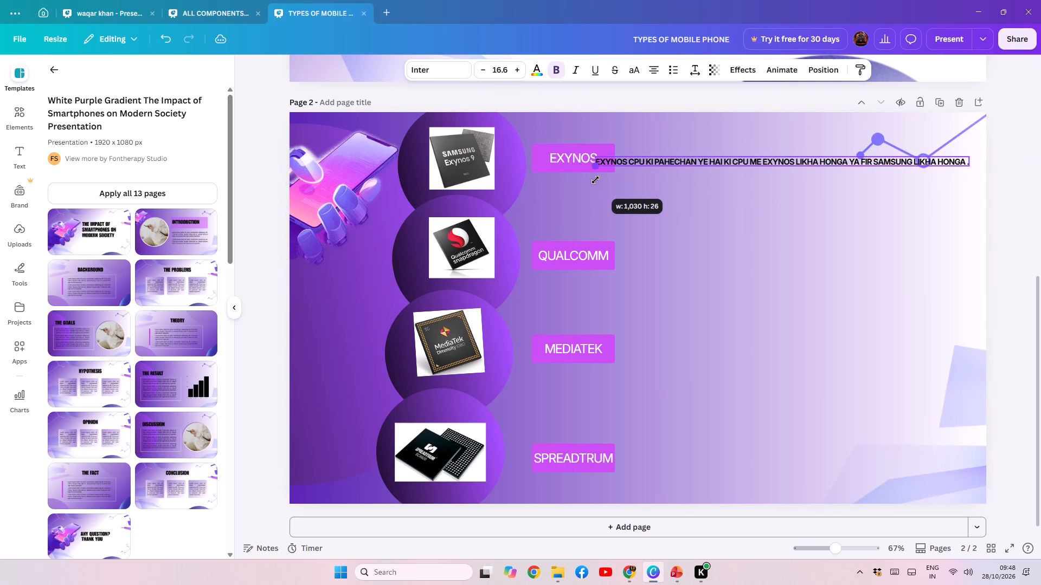
drag(595, 180, 534, 177)
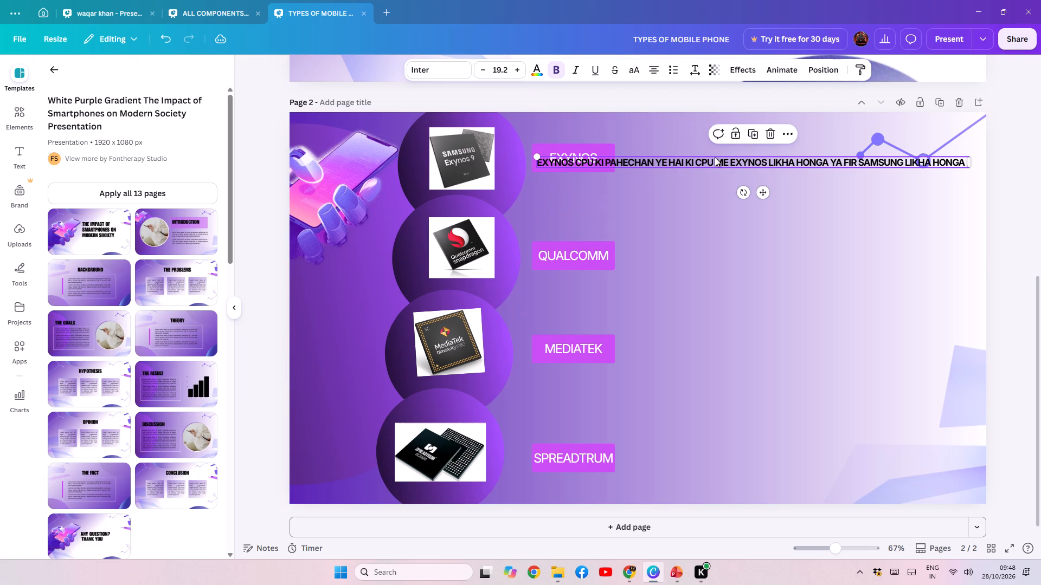
drag(969, 160, 918, 168)
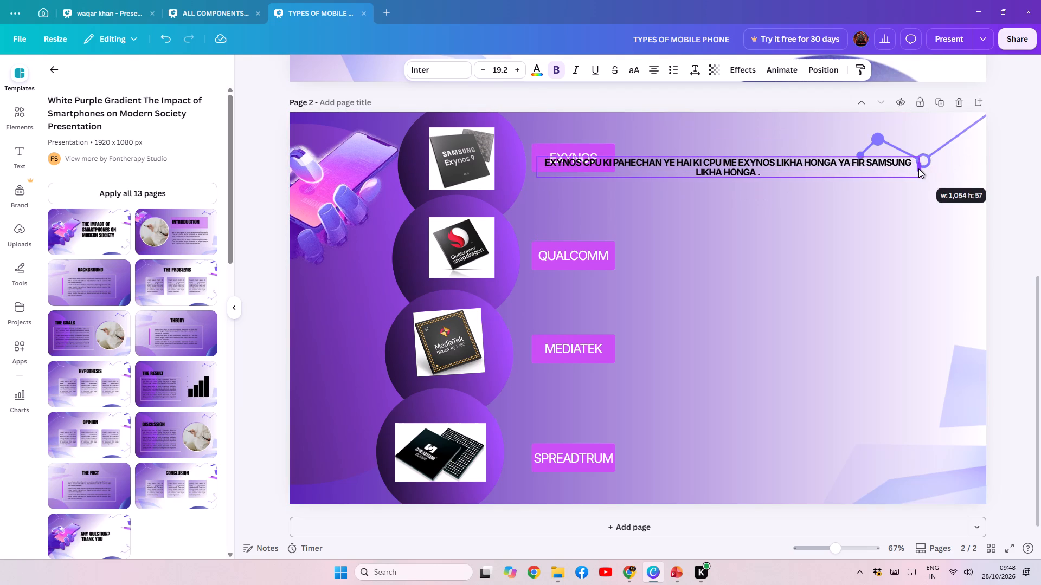
drag(918, 168, 814, 162)
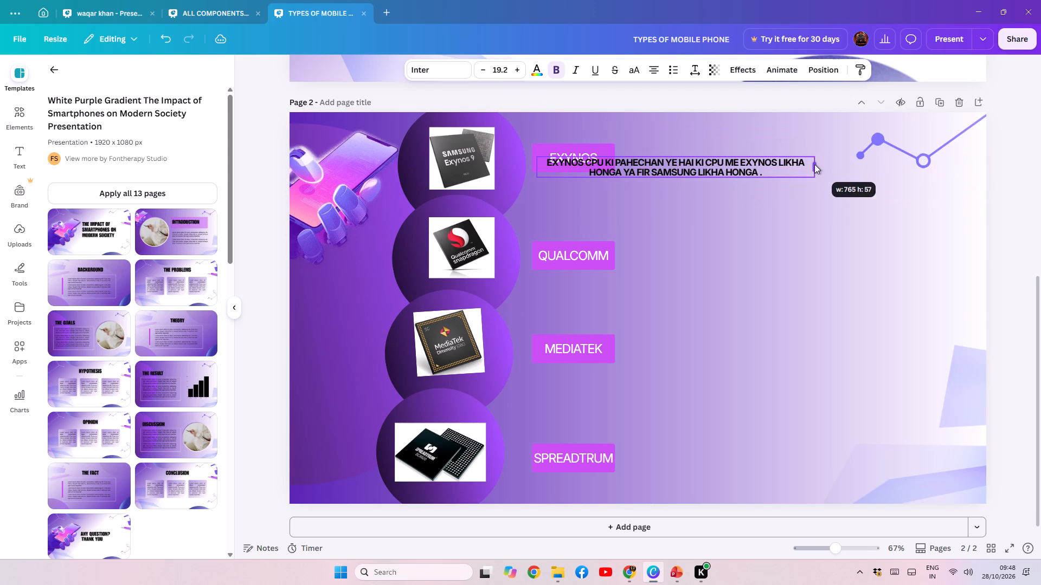
Place the two-line EXYNOS sentence just beside the EXYNOS label box and enlarge it to about size 22.6.
drag(684, 206, 768, 198)
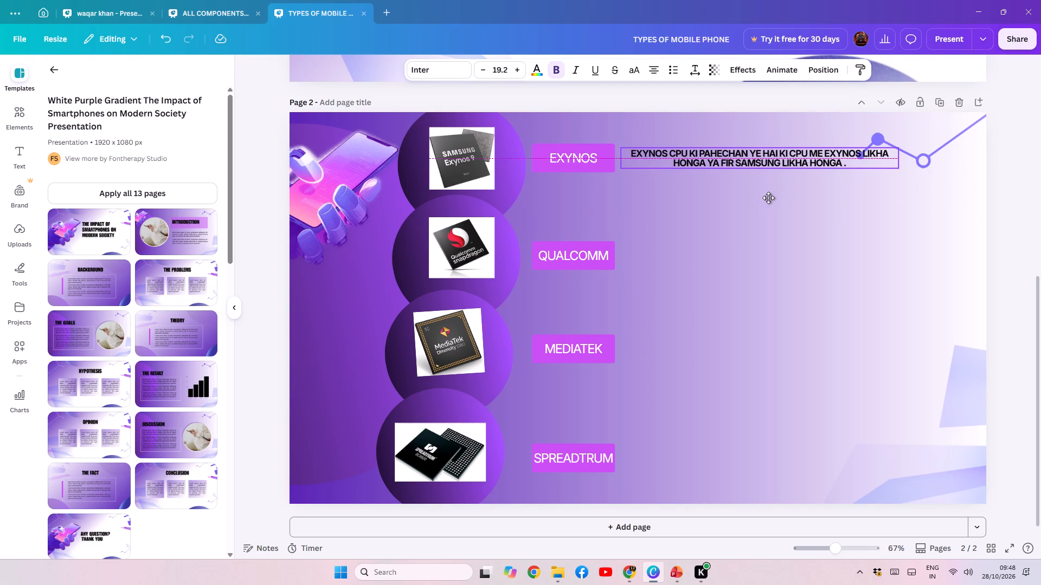
drag(768, 198, 768, 198)
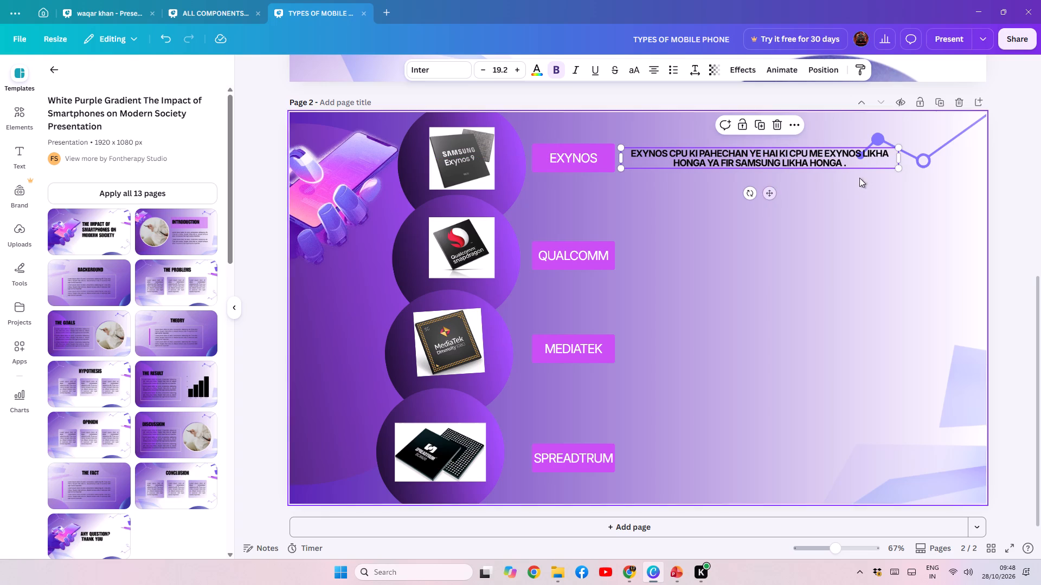
drag(901, 169, 946, 185)
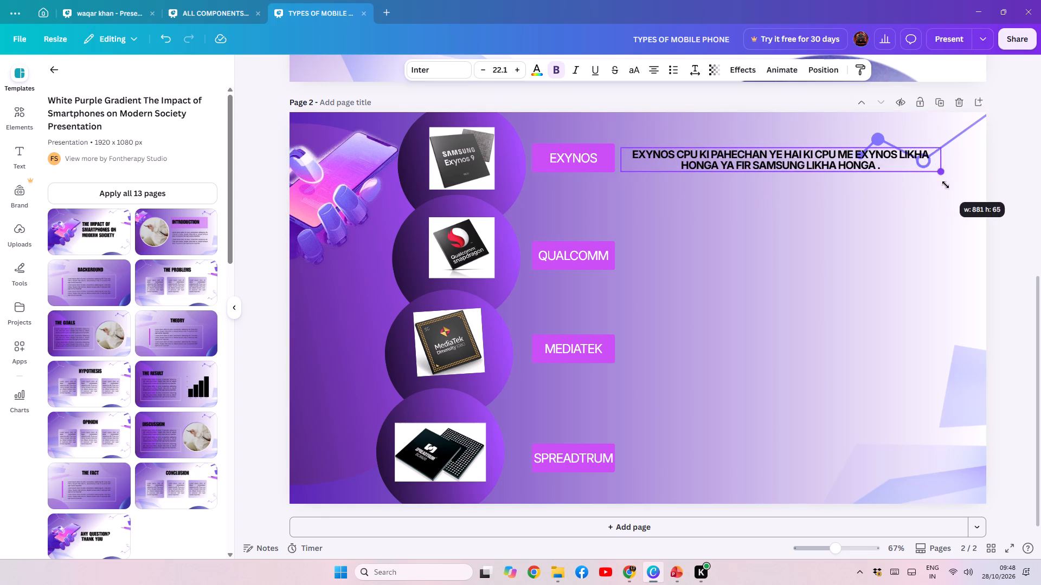
drag(946, 185, 949, 188)
click(795, 167)
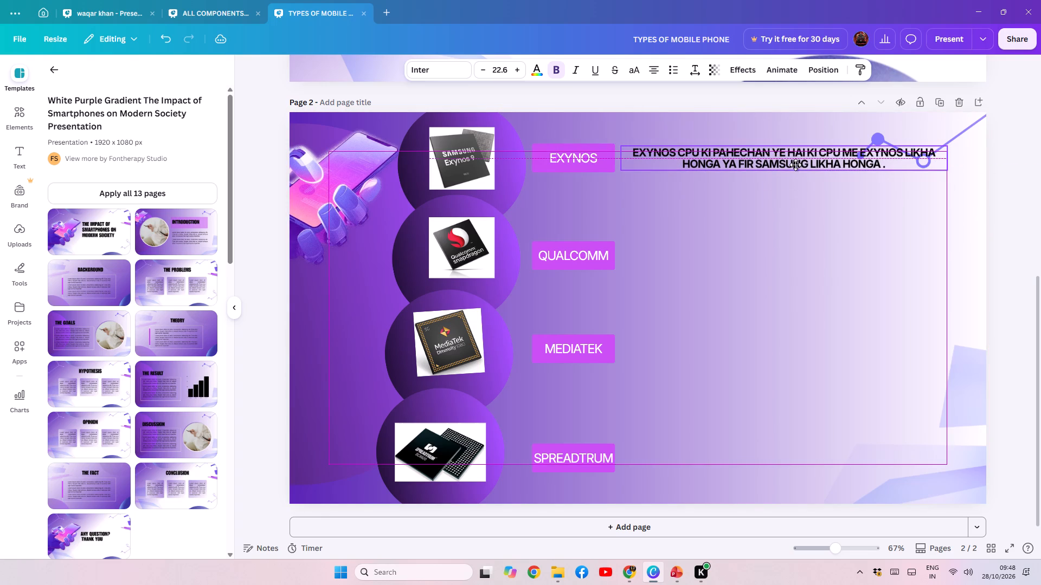
click(685, 120)
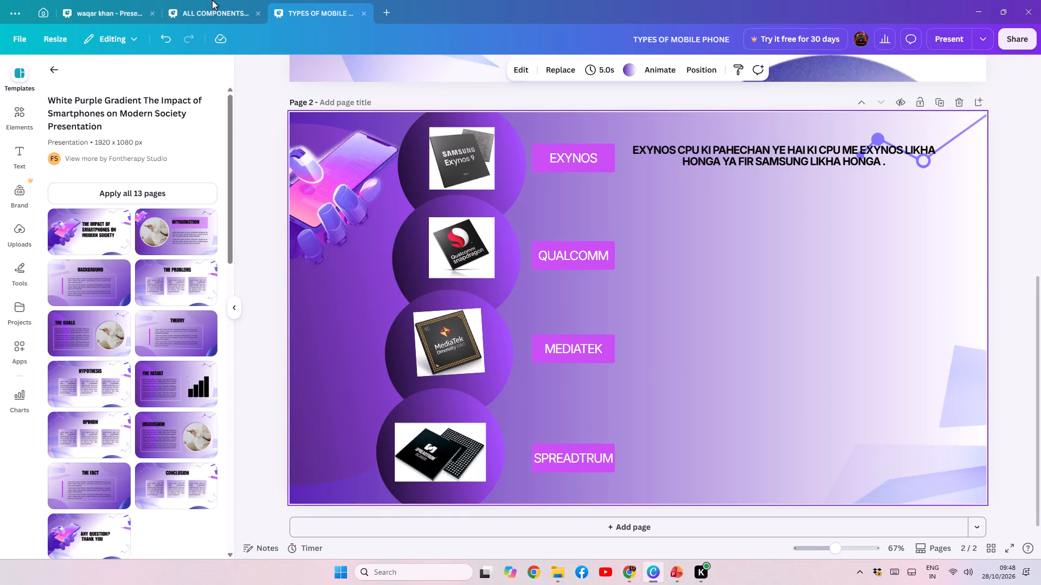
Copy the QUALCOMM CPU identification sentence from PowerPoint slide 5 and paste it onto page 2 in Canva.
click(674, 575)
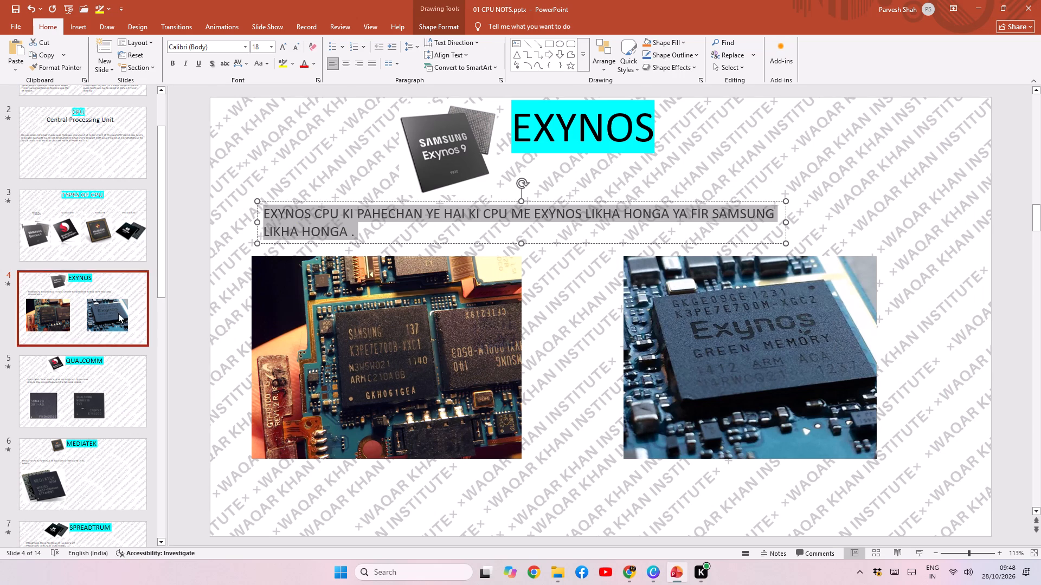
click(91, 388)
triple_click(297, 240)
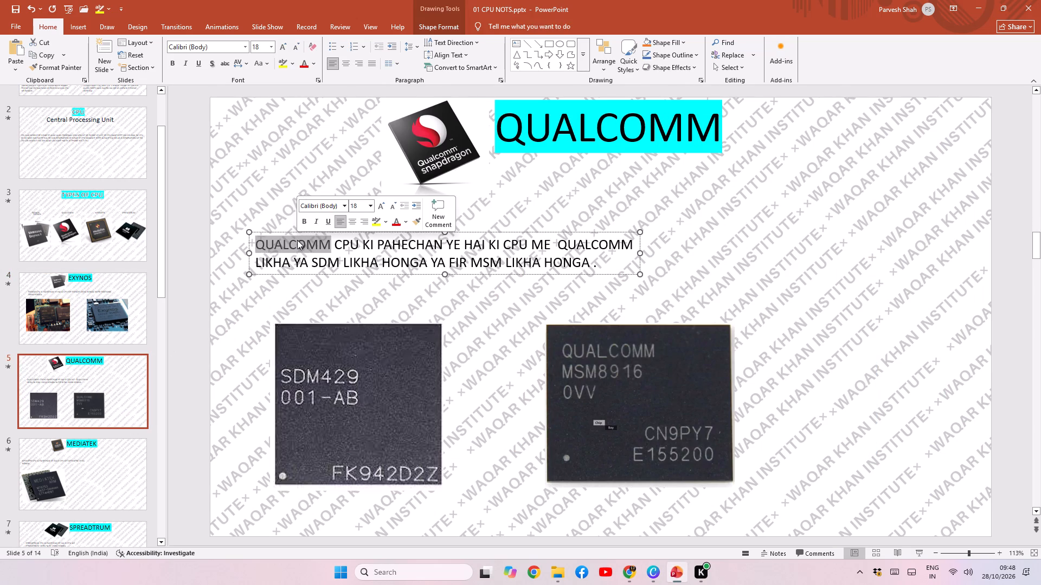
click(297, 240)
triple_click(297, 240)
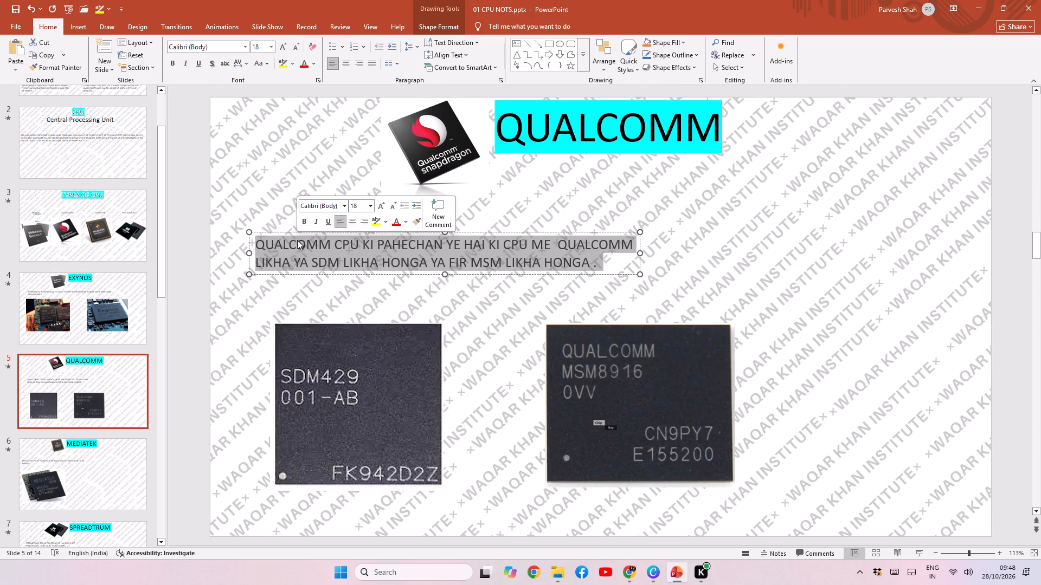
key(ctrl+c)
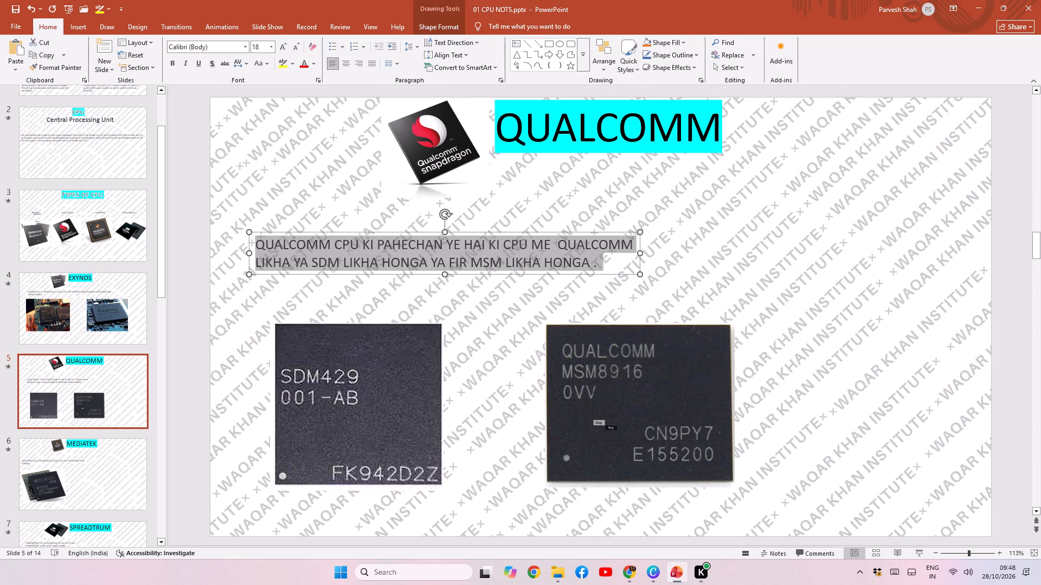
click(653, 576)
click(696, 247)
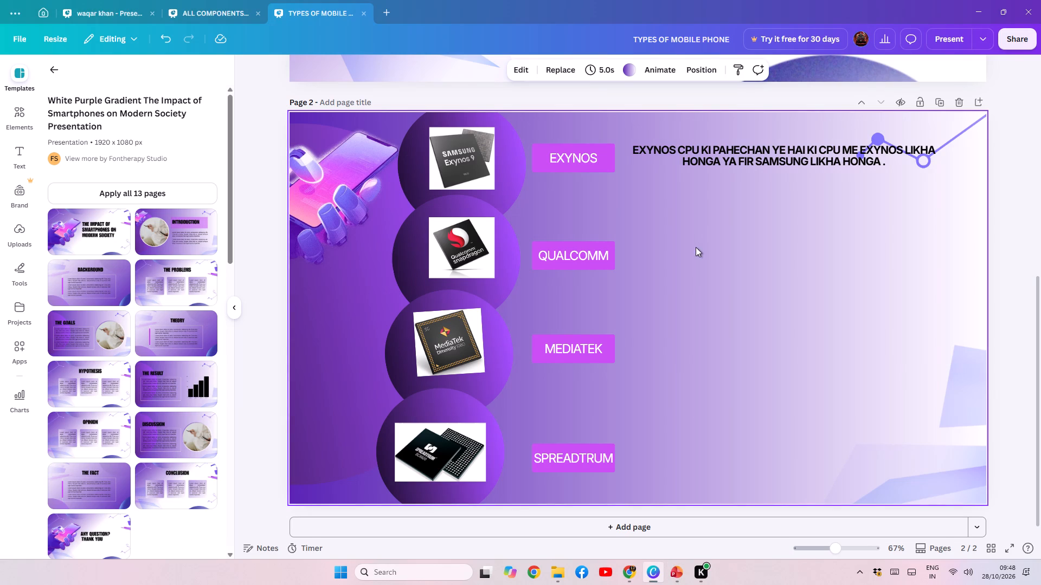
click(696, 269)
click(705, 253)
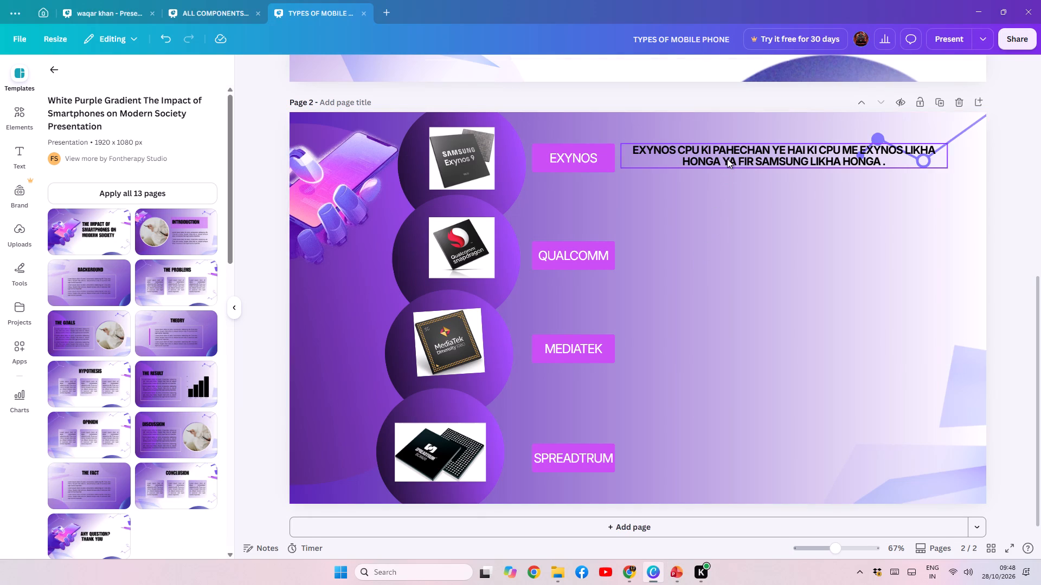
click(727, 159)
click(750, 245)
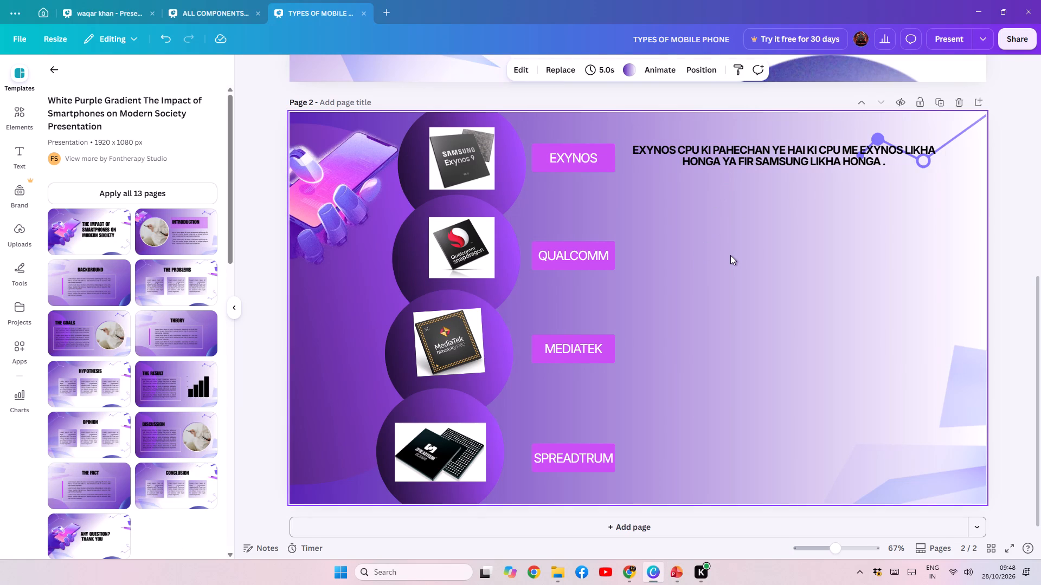
key(ctrl+v)
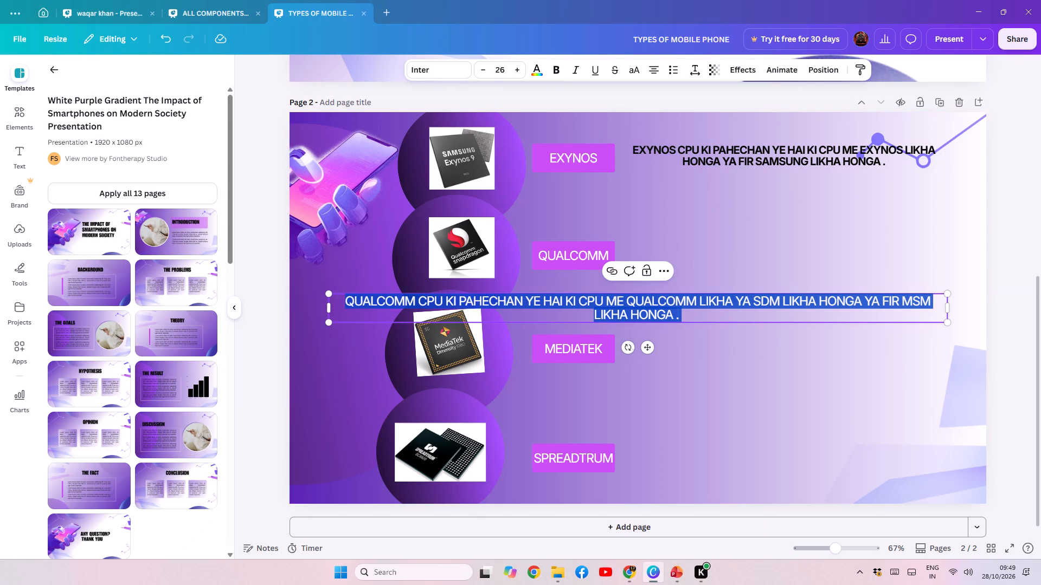
Narrow the QUALCOMM sentence's text box, place it beside the QUALCOMM label box and make the text bold.
drag(950, 312, 708, 300)
drag(627, 315, 642, 315)
click(654, 335)
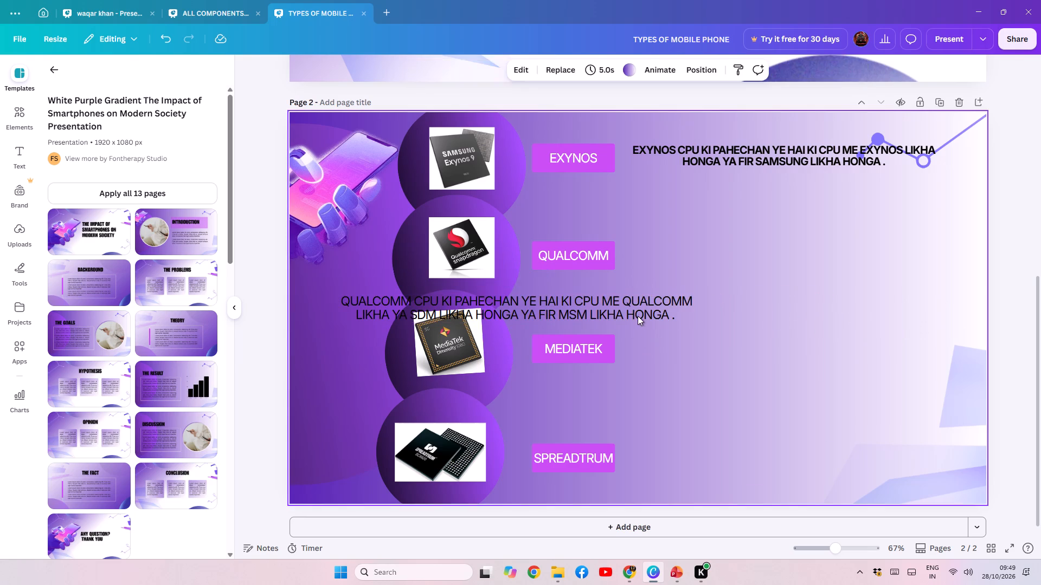
drag(629, 305, 914, 253)
click(558, 77)
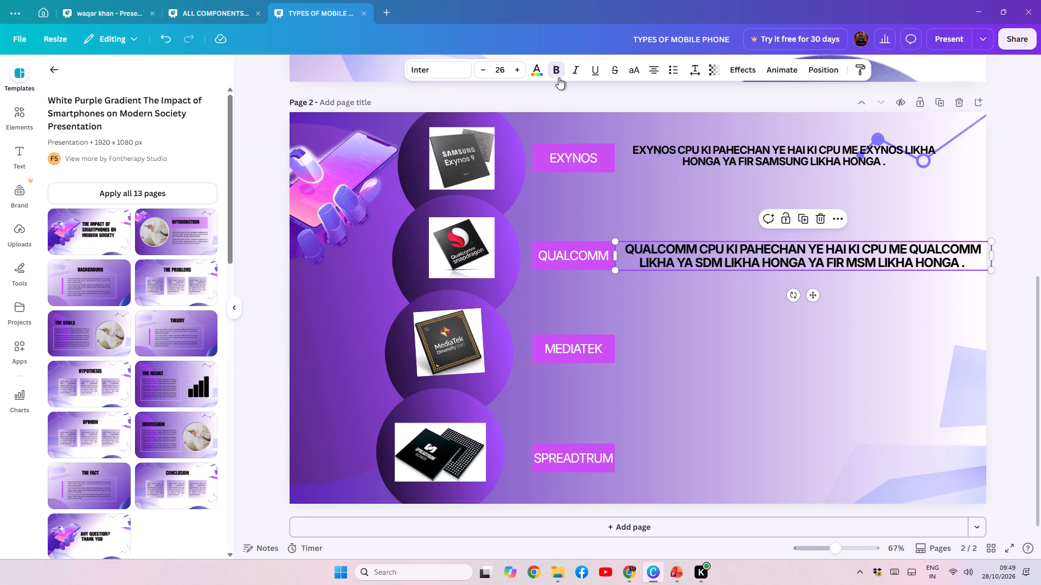
click(798, 366)
click(691, 352)
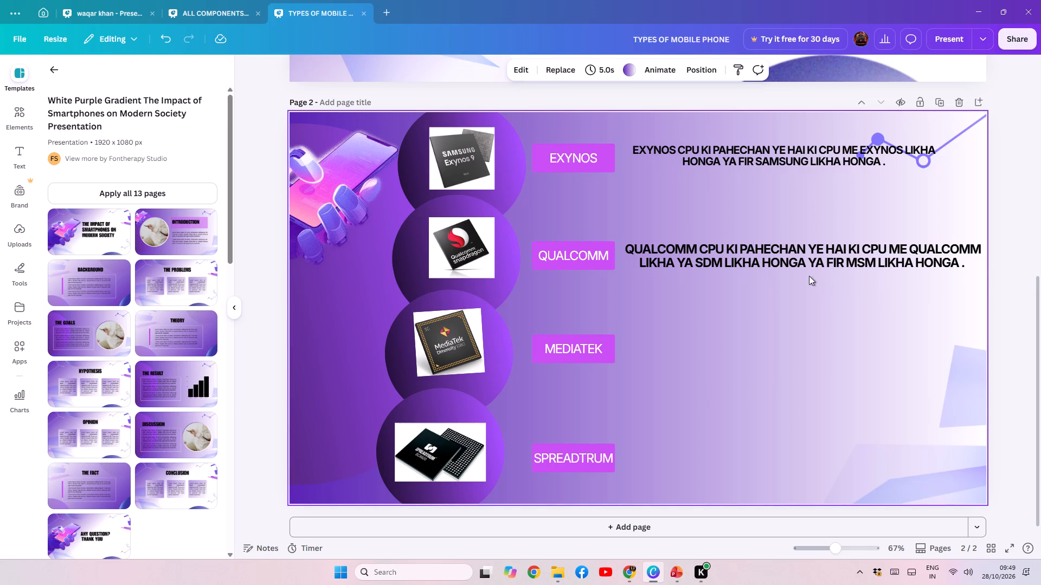
Copy the MEDIATEK CPU identification sentence from PowerPoint slide 6 and paste it onto page 2 in Canva.
click(670, 576)
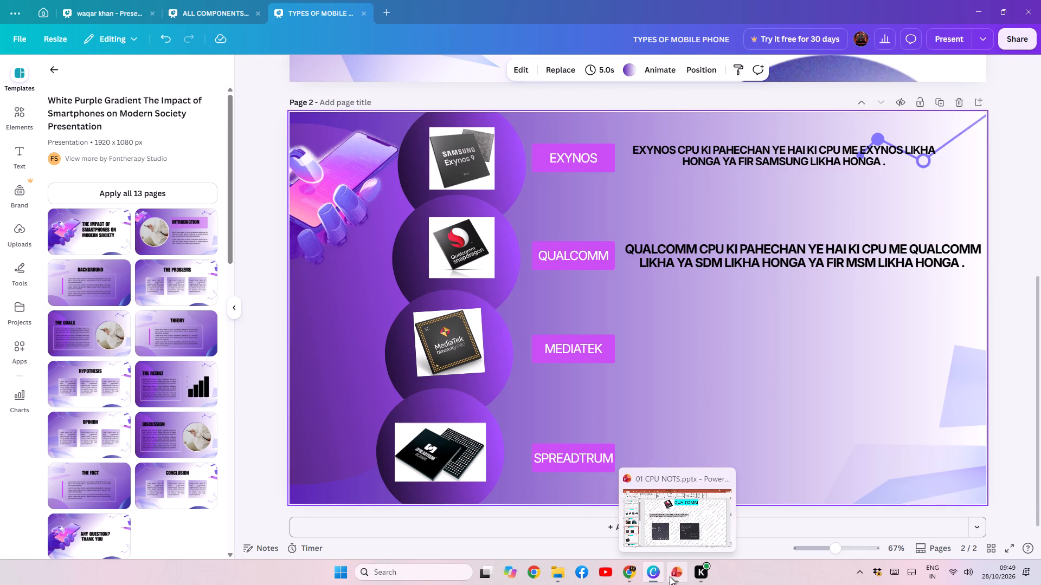
scroll(229, 372, down, 2)
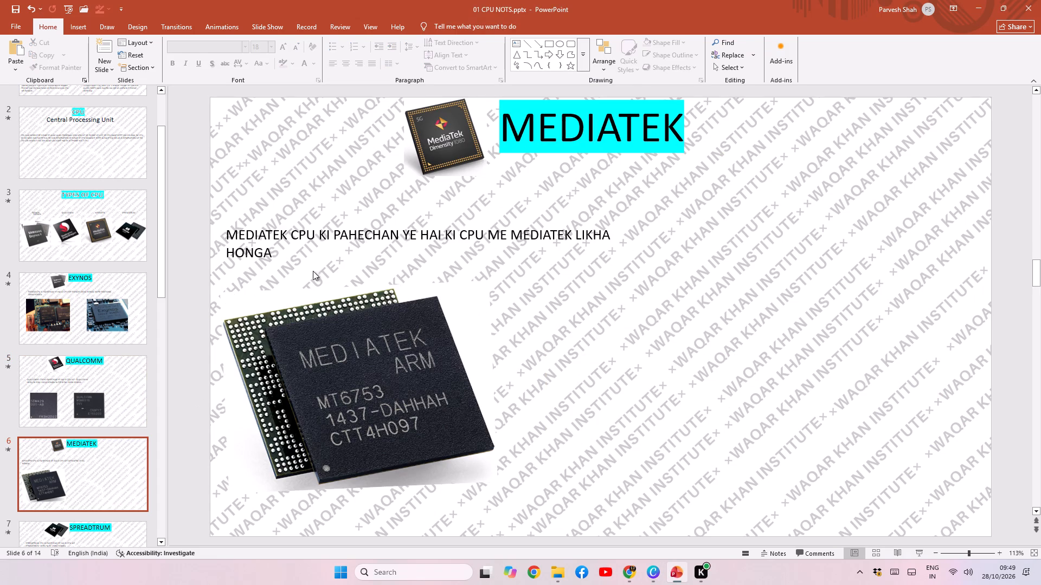
double_click(249, 236)
triple_click(249, 236)
double_click(249, 236)
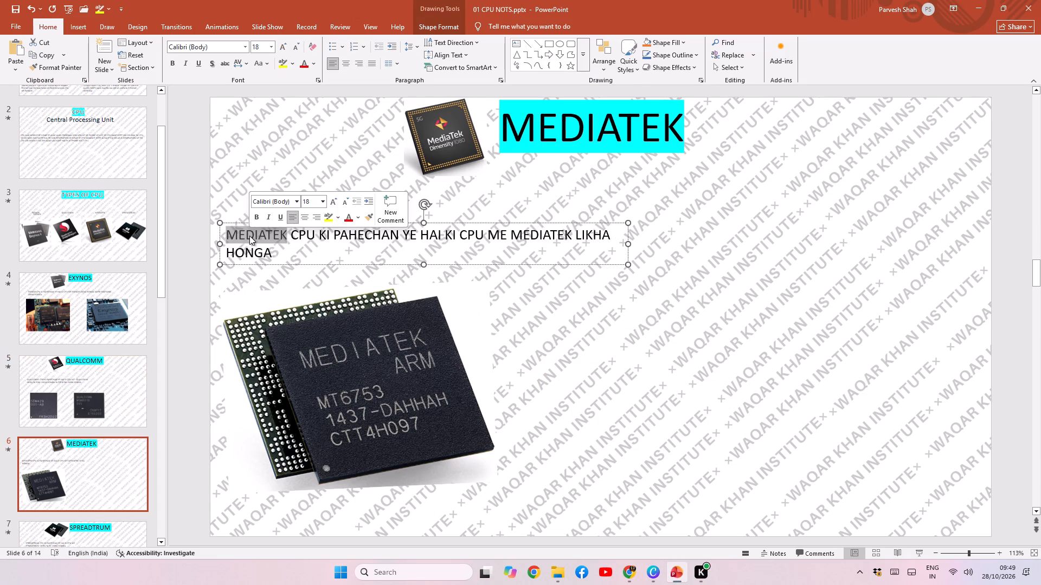
key(ctrl+c)
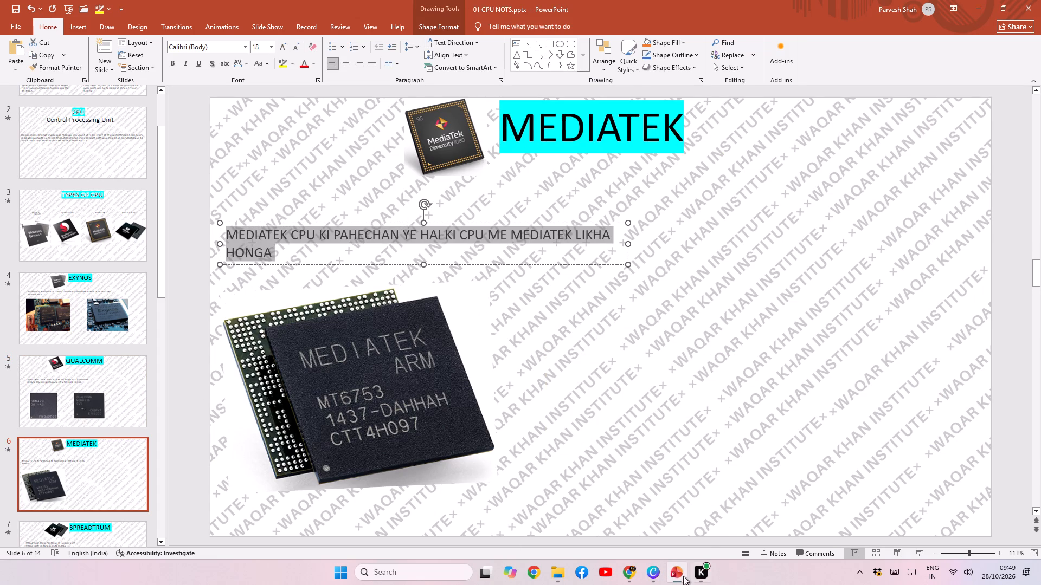
click(653, 576)
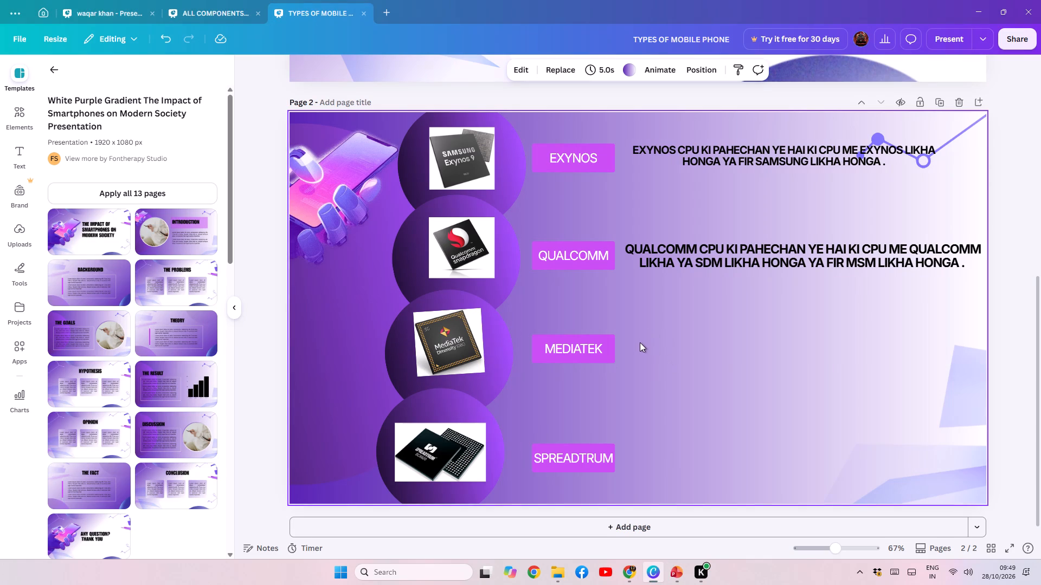
click(639, 346)
click(725, 373)
key(ctrl+v)
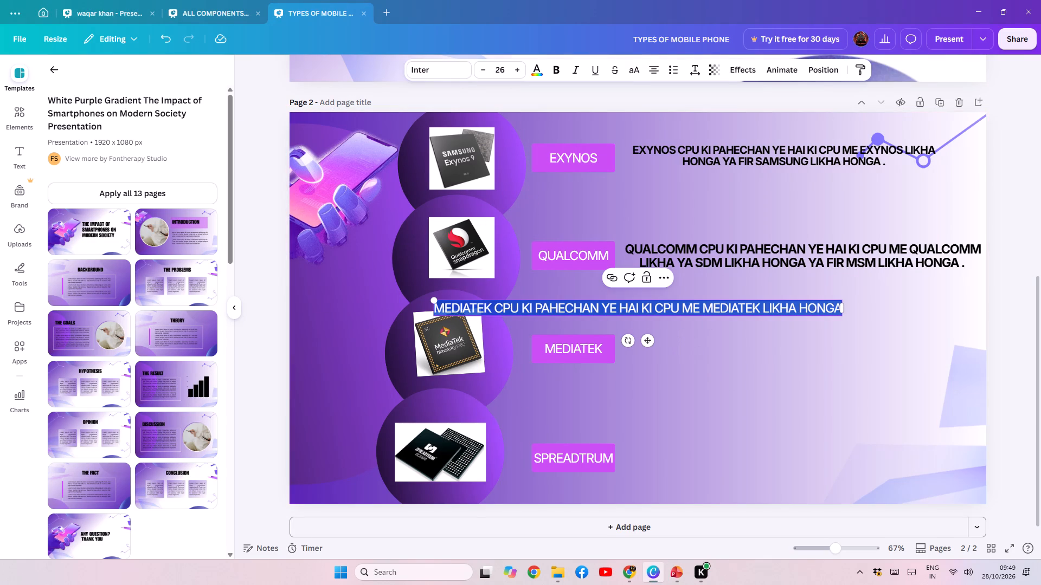
Shrink the MEDIATEK sentence to about size 24.3 and narrow its text box so the sentence wraps onto two lines.
drag(647, 342, 794, 381)
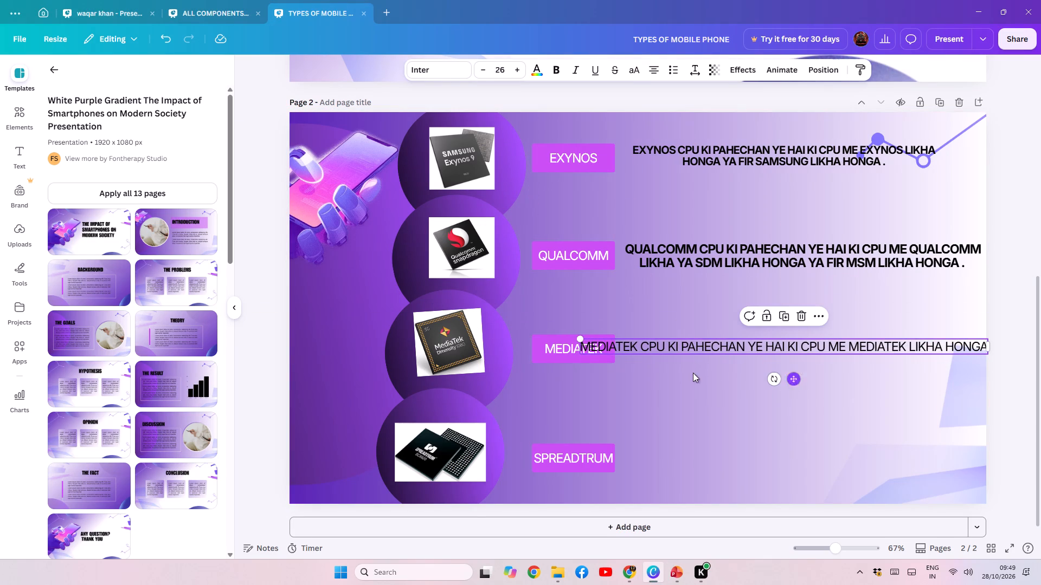
drag(577, 339, 603, 347)
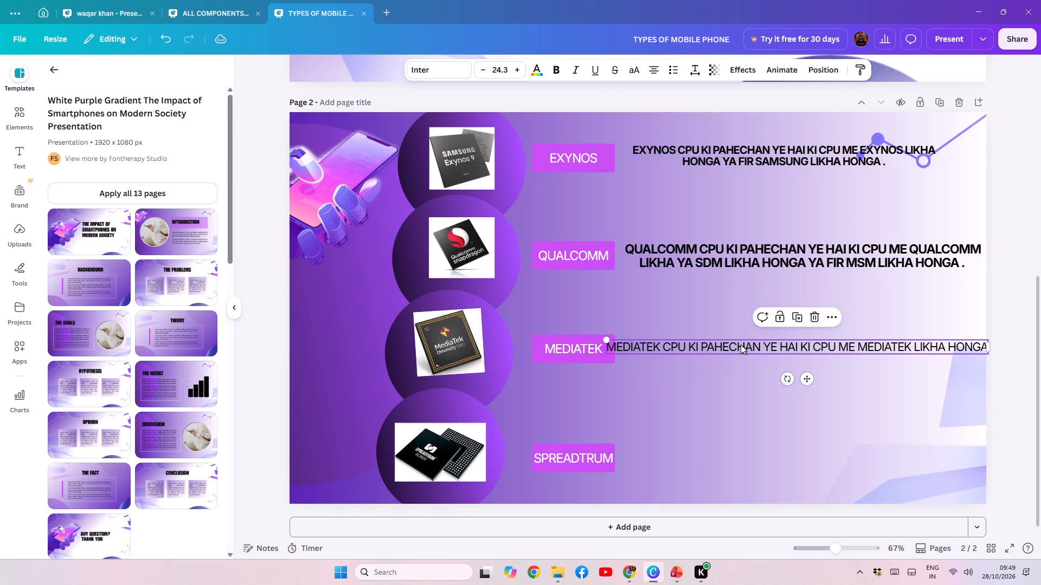
click(741, 344)
click(741, 344)
drag(741, 344, 736, 347)
click(721, 372)
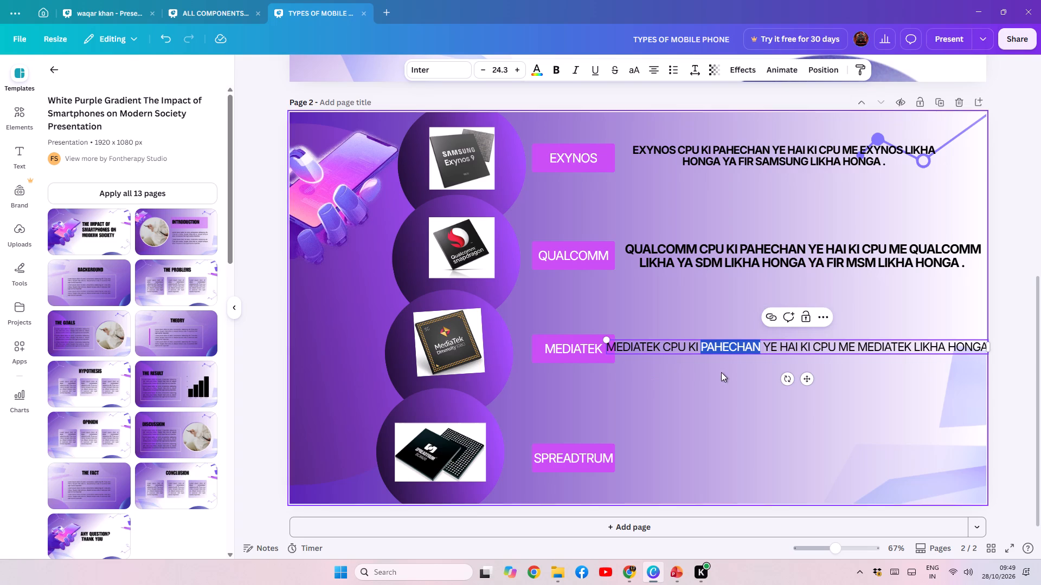
drag(757, 354, 671, 345)
drag(902, 341, 891, 341)
drag(891, 339, 796, 338)
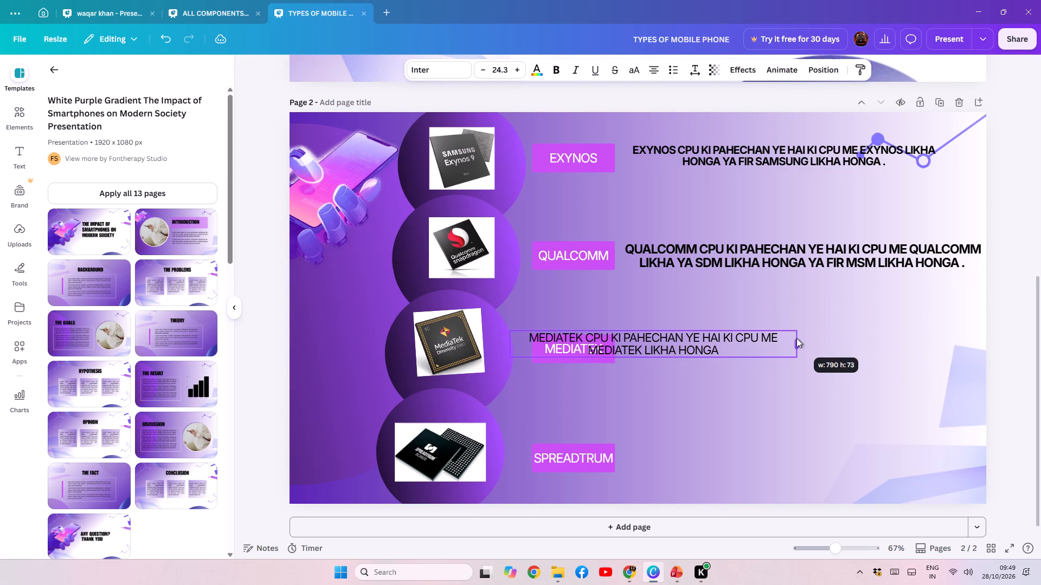
drag(796, 338, 808, 338)
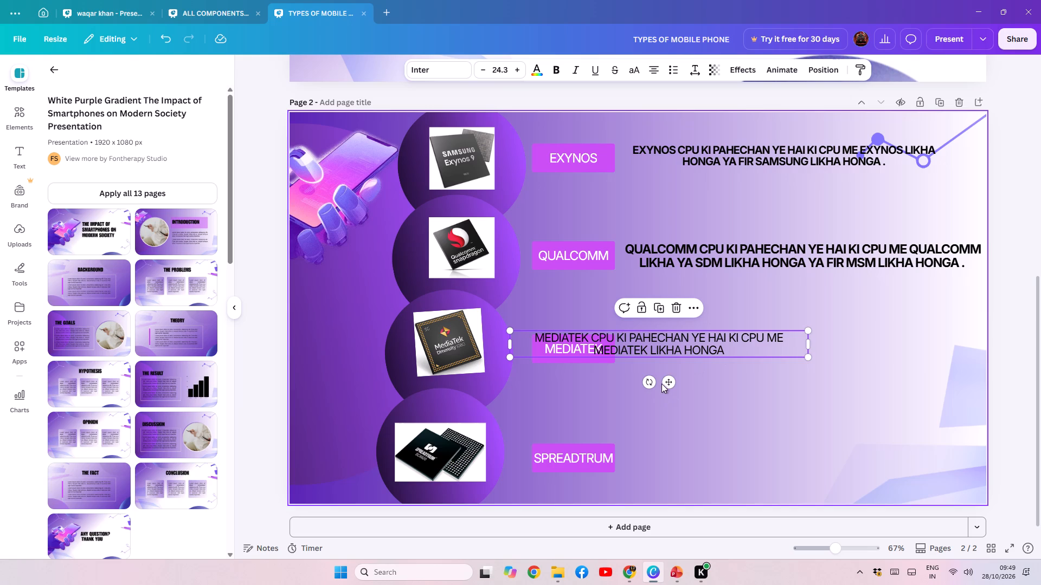
Place the two-line MEDIATEK sentence directly beside the MEDIATEK label box, vertically centred on it, and make the text bold.
drag(670, 382, 783, 392)
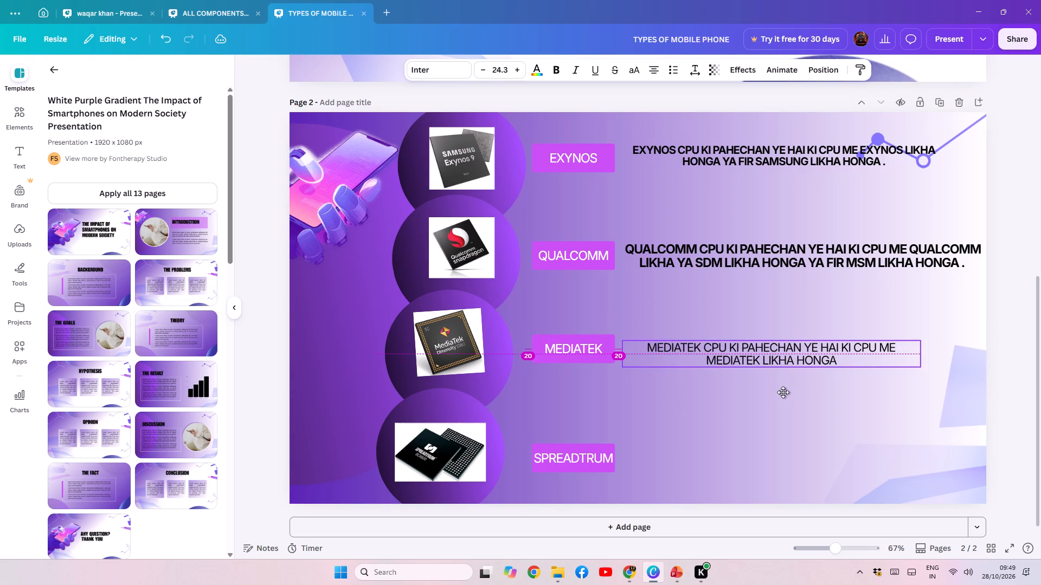
drag(783, 392, 776, 391)
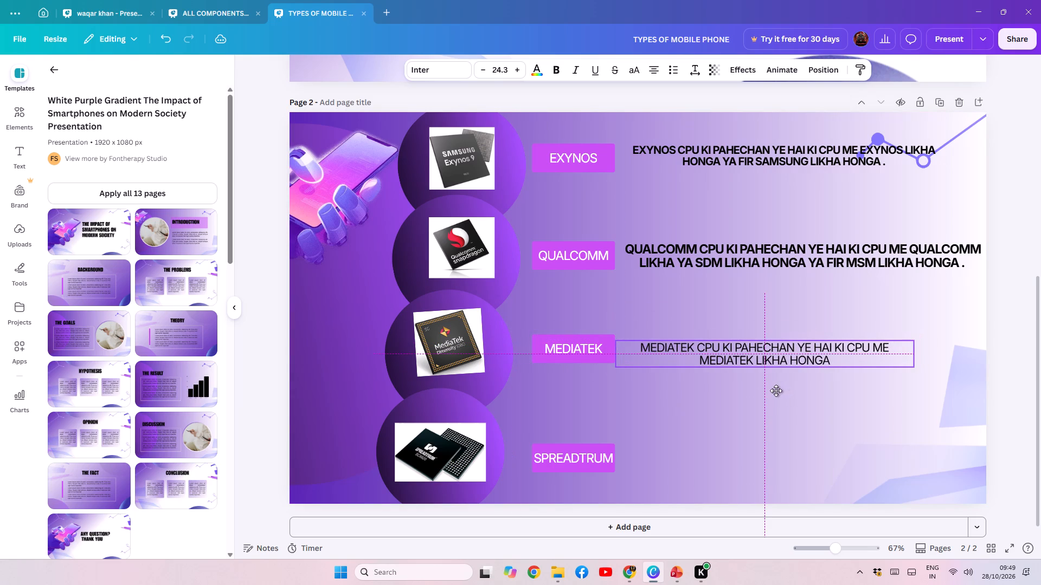
drag(776, 391, 774, 387)
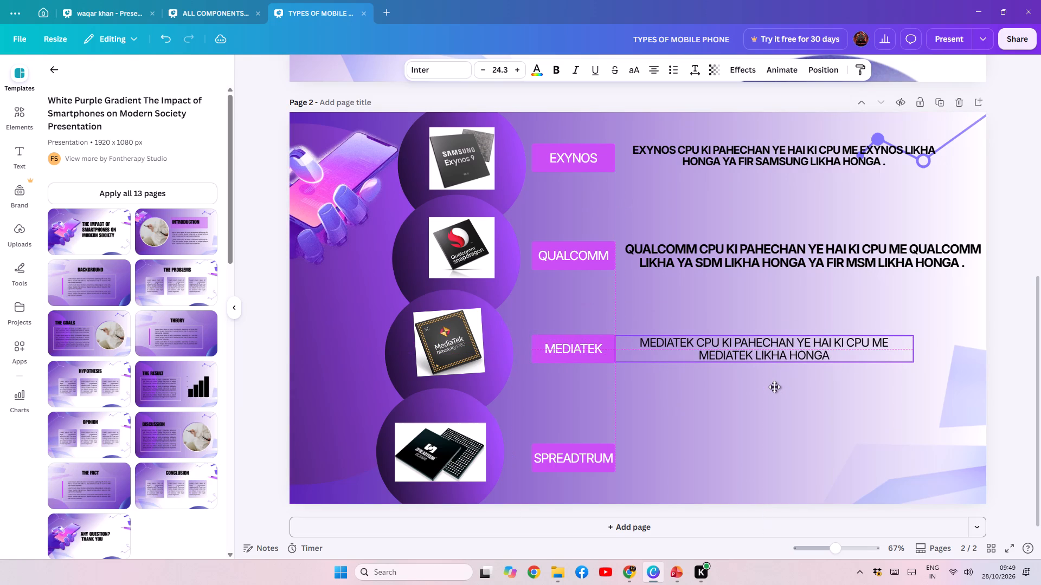
drag(774, 387, 774, 388)
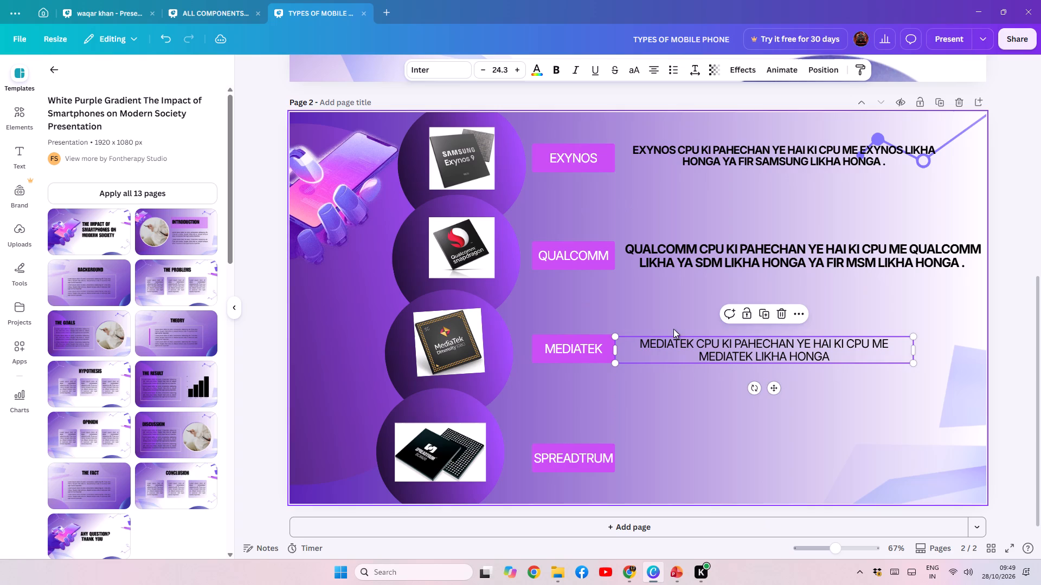
click(670, 317)
click(684, 353)
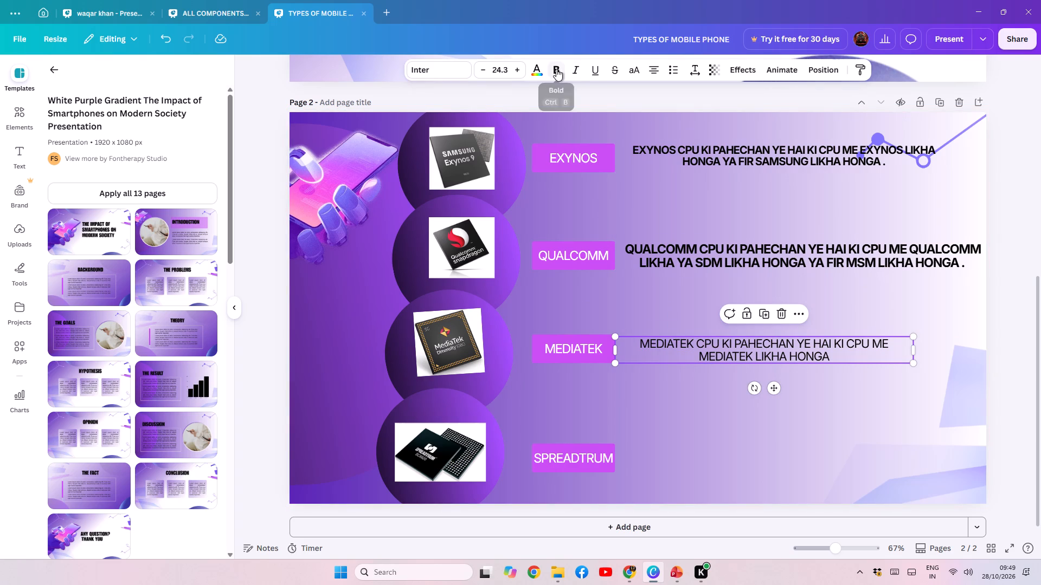
click(556, 69)
click(654, 309)
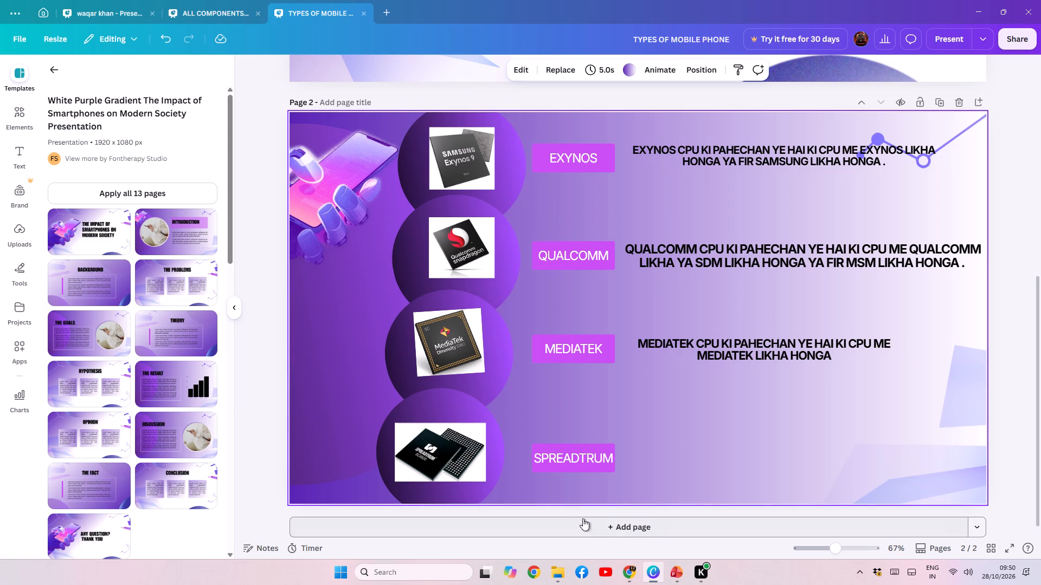
Copy the SPREADTRUM CPU identification sentence from PowerPoint slide 7 and paste it onto page 2 in Canva.
click(681, 580)
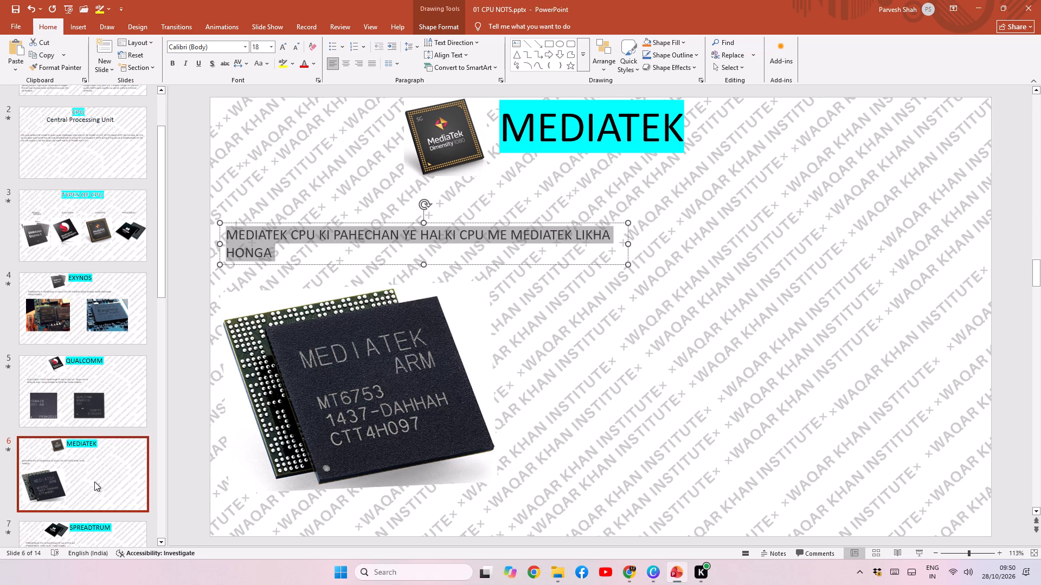
scroll(88, 482, down, 2)
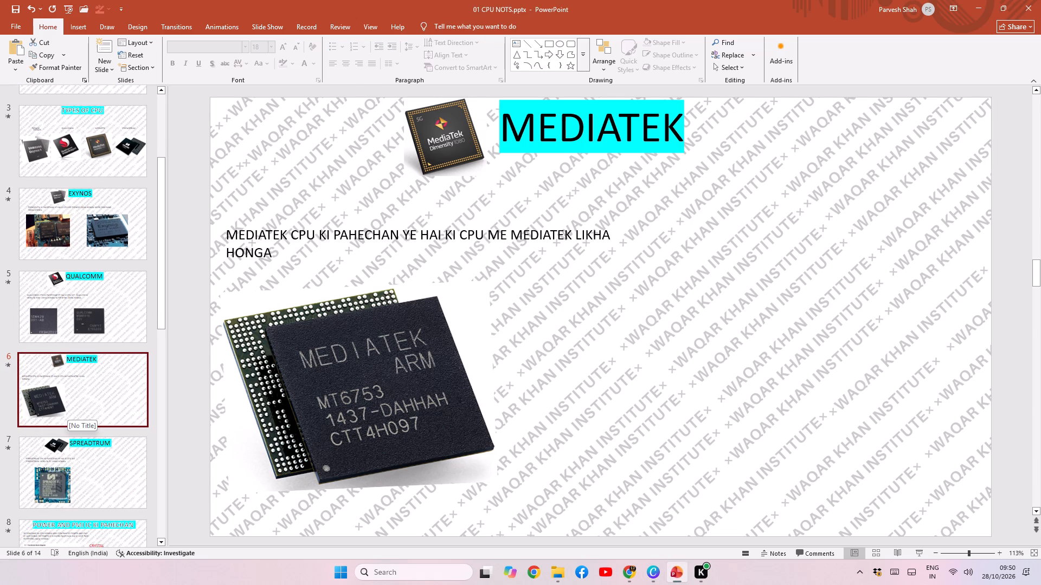
scroll(36, 310, up, 2)
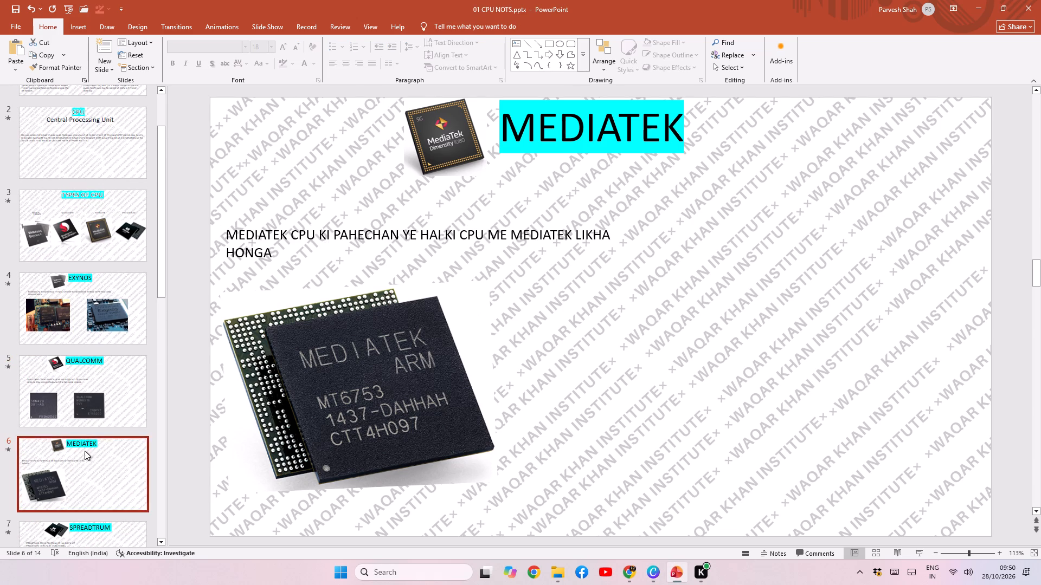
scroll(107, 431, down, 2)
click(87, 459)
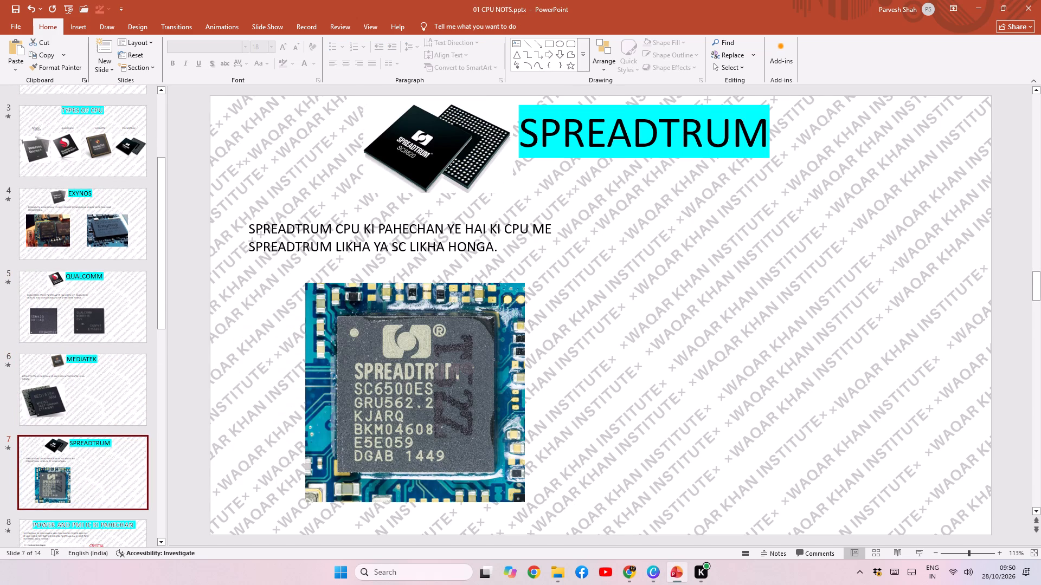
click(336, 231)
click(336, 231)
double_click(336, 231)
triple_click(336, 231)
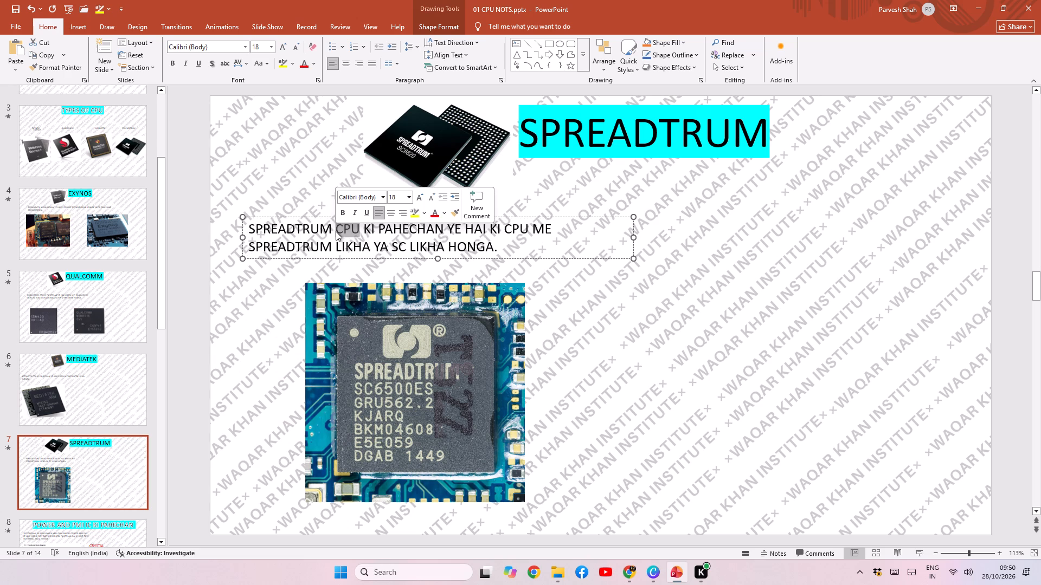
key(ctrl+c)
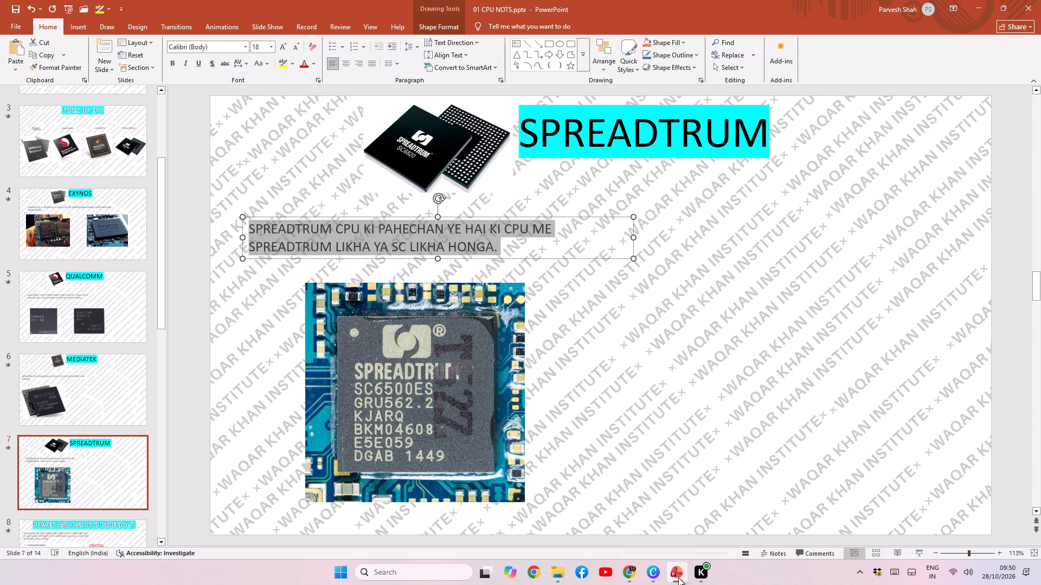
click(651, 574)
key(ctrl+v)
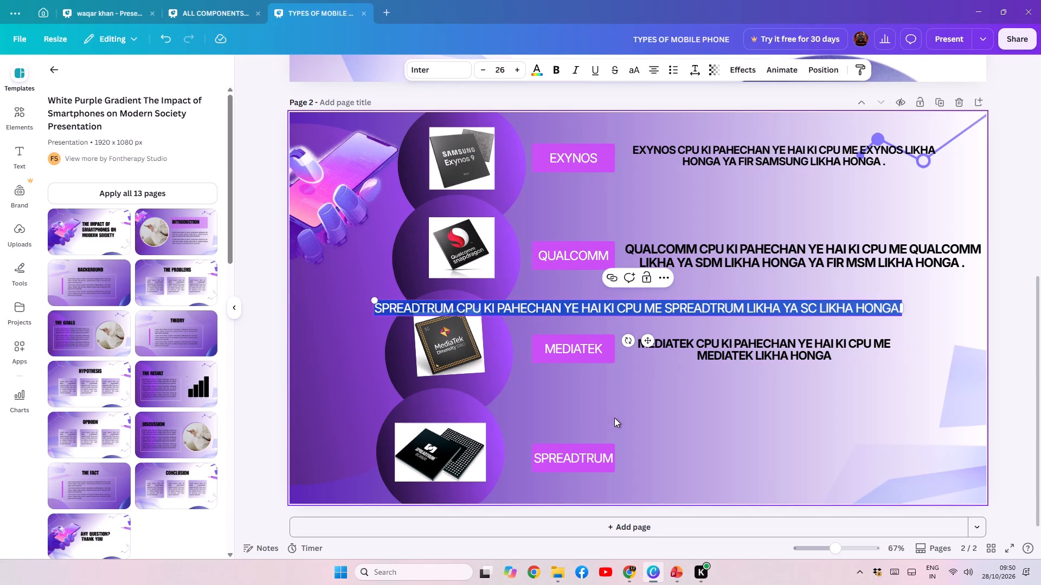
Narrow the SPREADTRUM sentence's text box to two lines, place it beside the SPREADTRUM label box and make the text bold.
drag(902, 309, 821, 308)
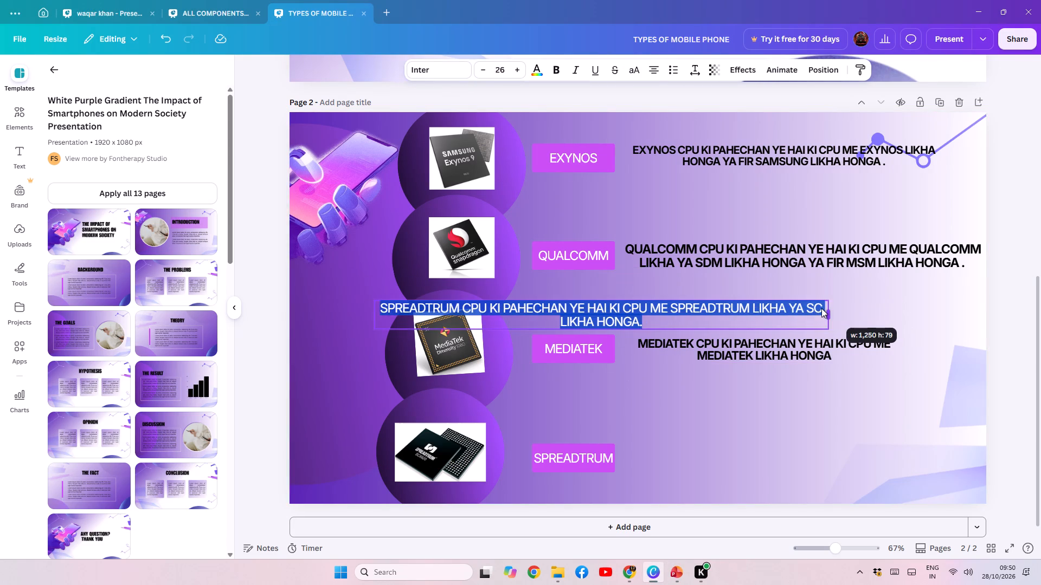
drag(821, 308, 729, 311)
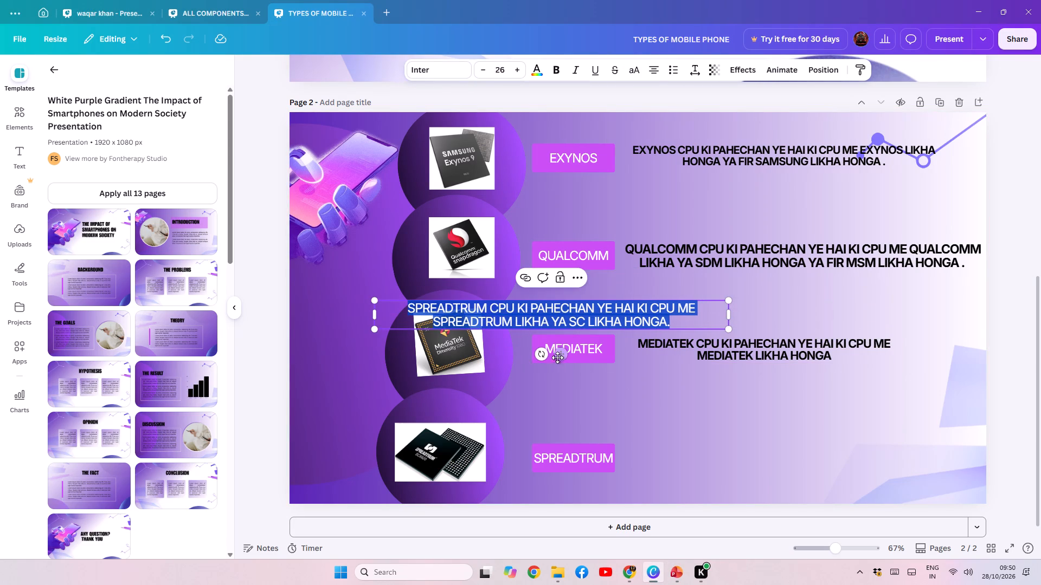
drag(559, 356, 792, 497)
double_click(791, 497)
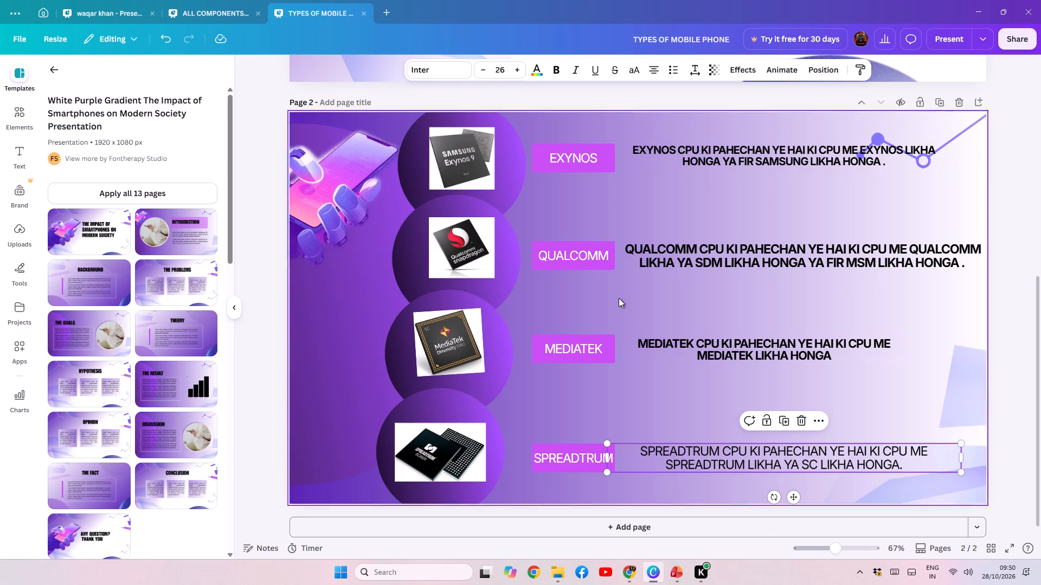
click(559, 71)
click(703, 420)
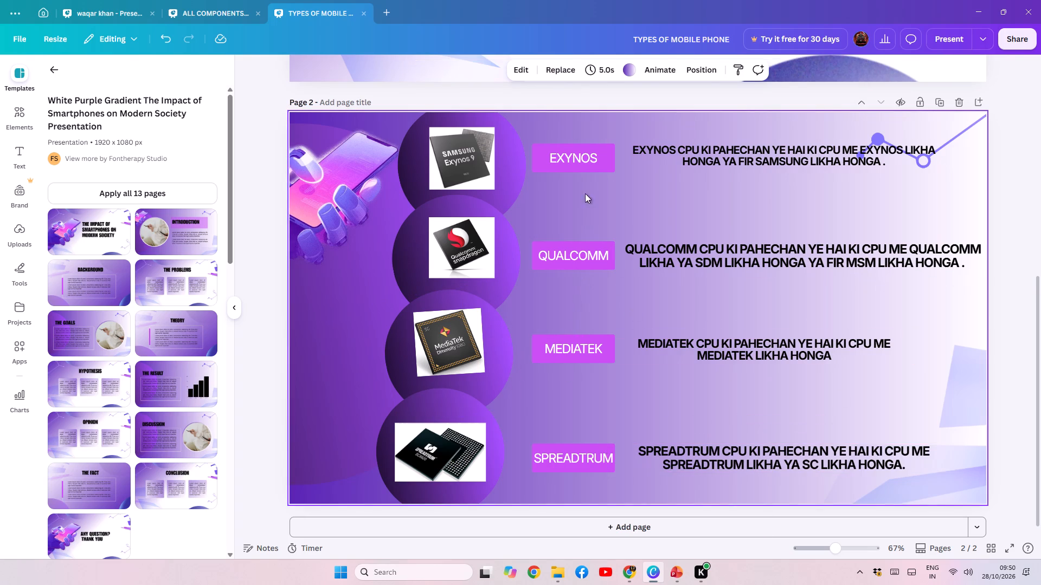
Move the EXYNOS label box up near the page's top edge and the QUALCOMM label box up, aligned vertically beneath it.
drag(544, 132, 585, 173)
drag(583, 200, 583, 181)
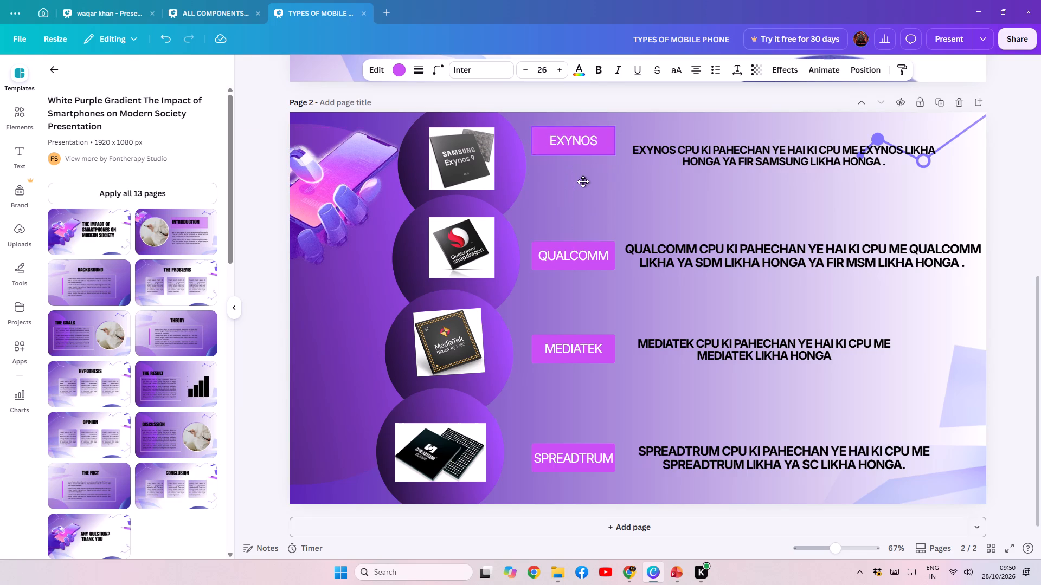
drag(583, 181, 573, 173)
click(586, 258)
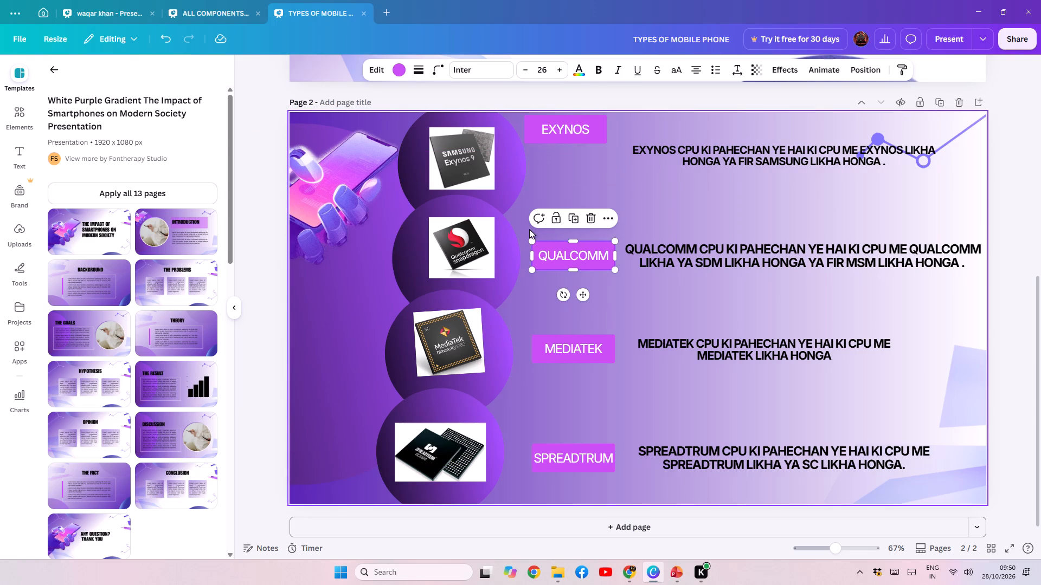
drag(583, 294, 573, 264)
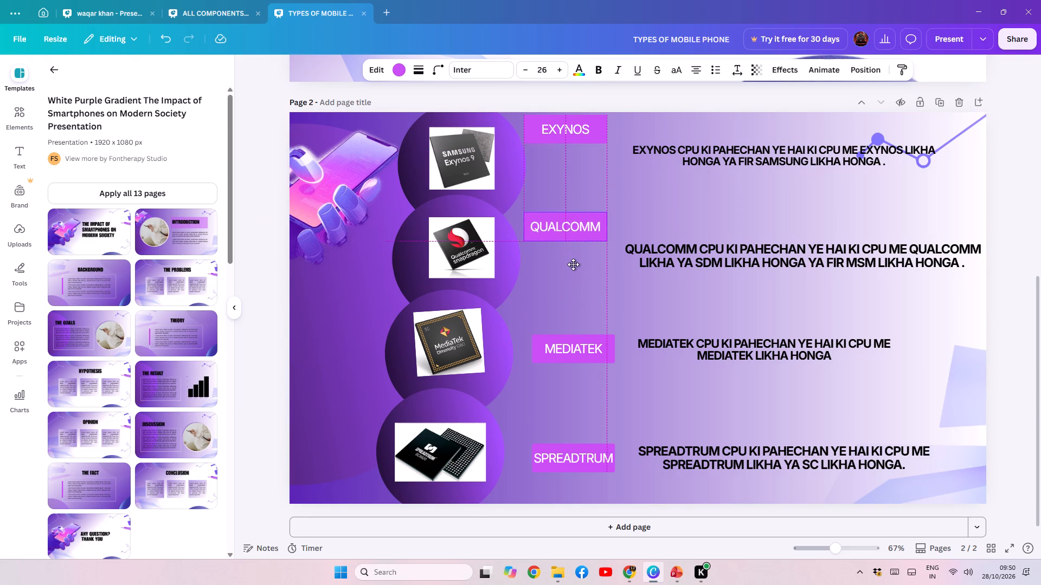
drag(573, 264, 573, 264)
Move the QUALCOMM and EXYNOS sentences up so each sits level with its own label box.
drag(718, 258, 712, 237)
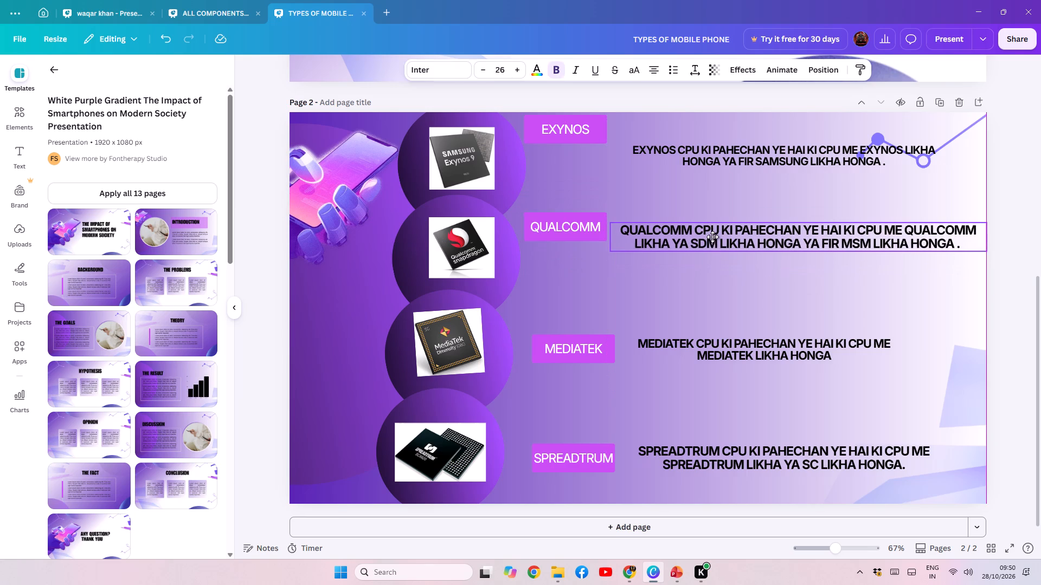
drag(712, 237, 712, 229)
drag(741, 155, 740, 131)
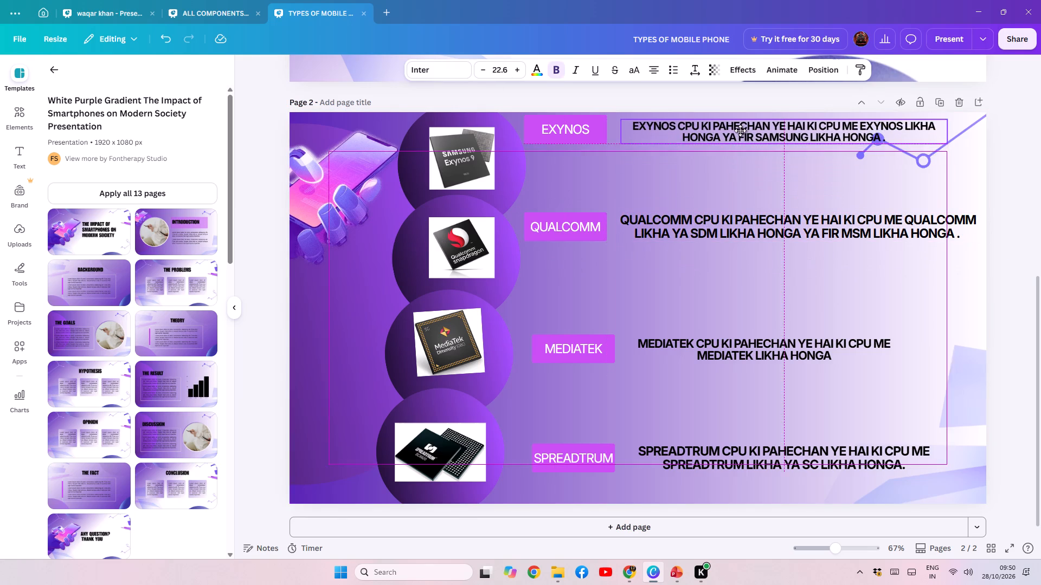
drag(740, 131, 740, 130)
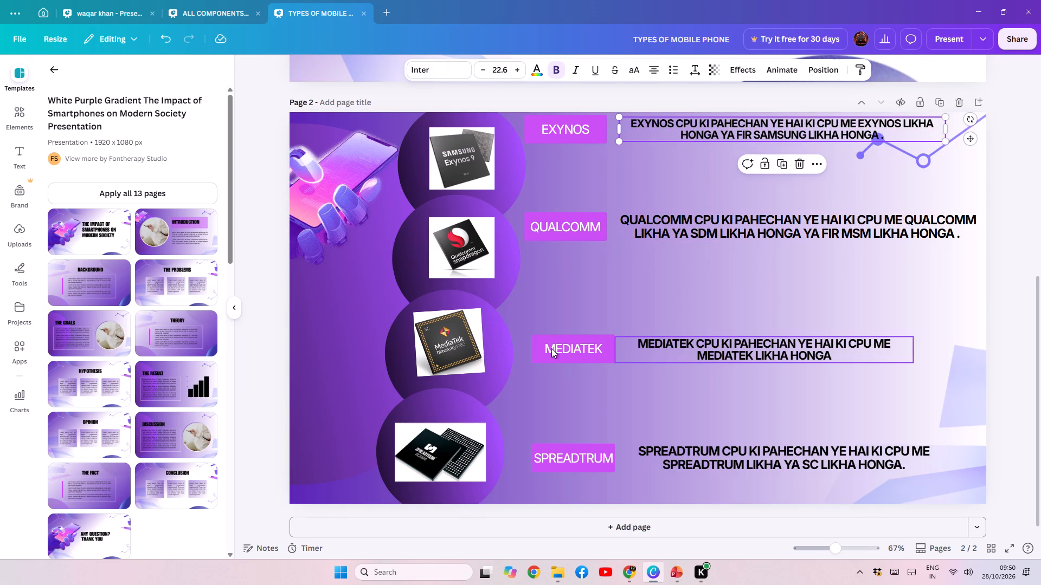
Move the MEDIATEK label box up in line with the QUALCOMM label above it, and raise the MEDIATEK sentence level with it.
click(551, 348)
drag(583, 389, 577, 367)
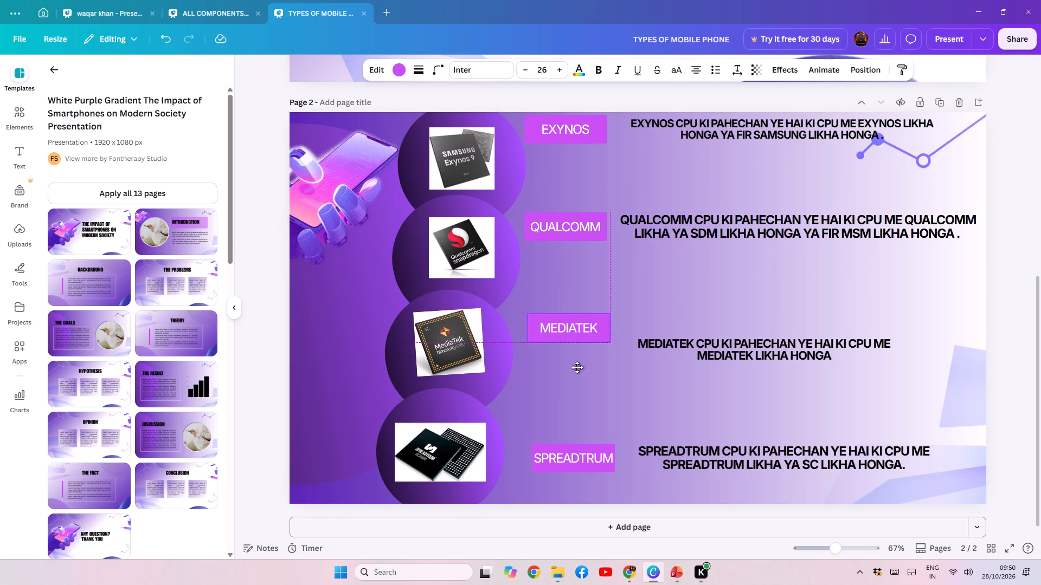
drag(577, 367, 575, 367)
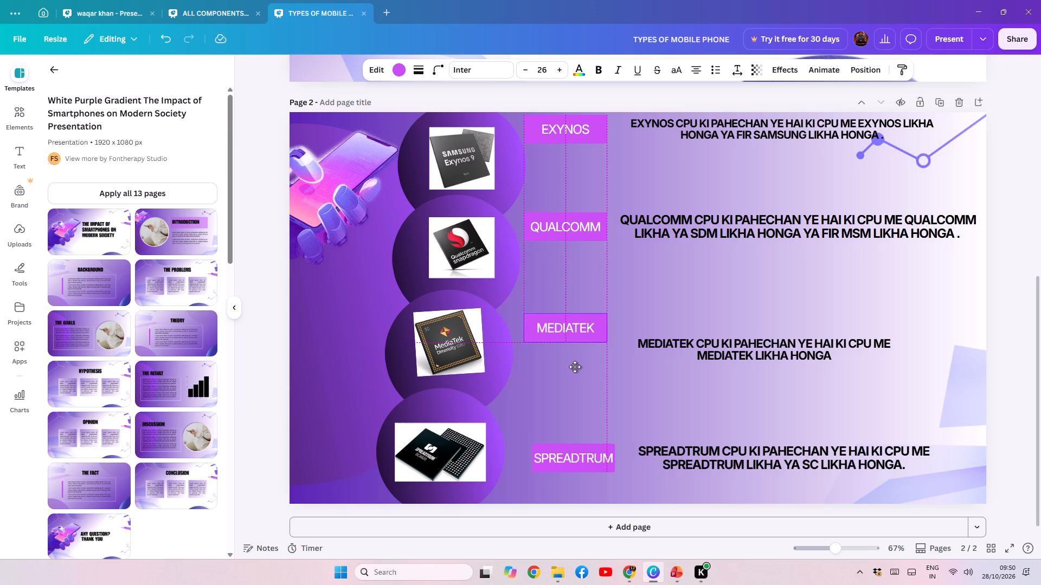
drag(575, 367, 575, 366)
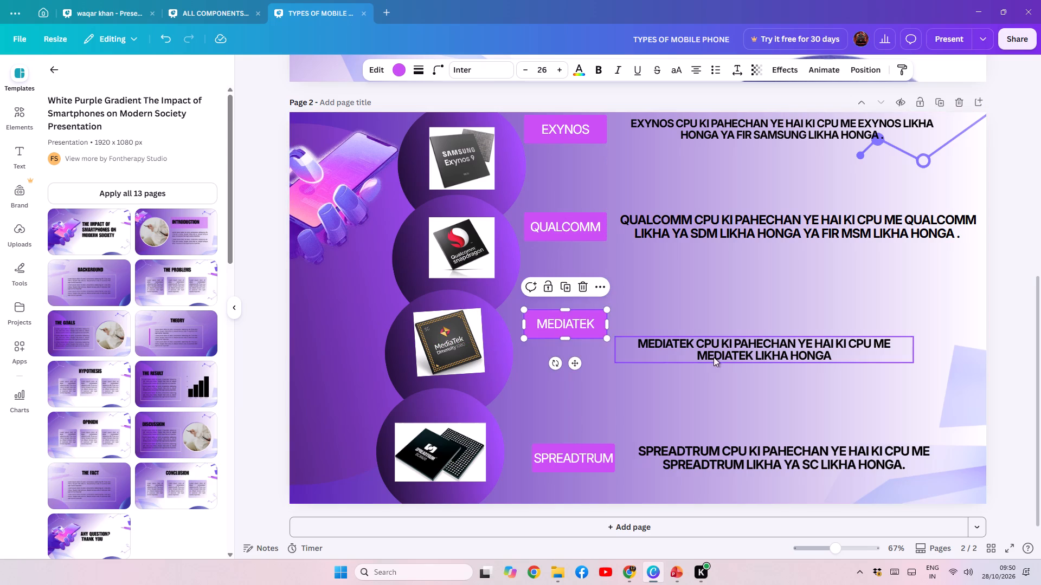
drag(731, 346, 731, 322)
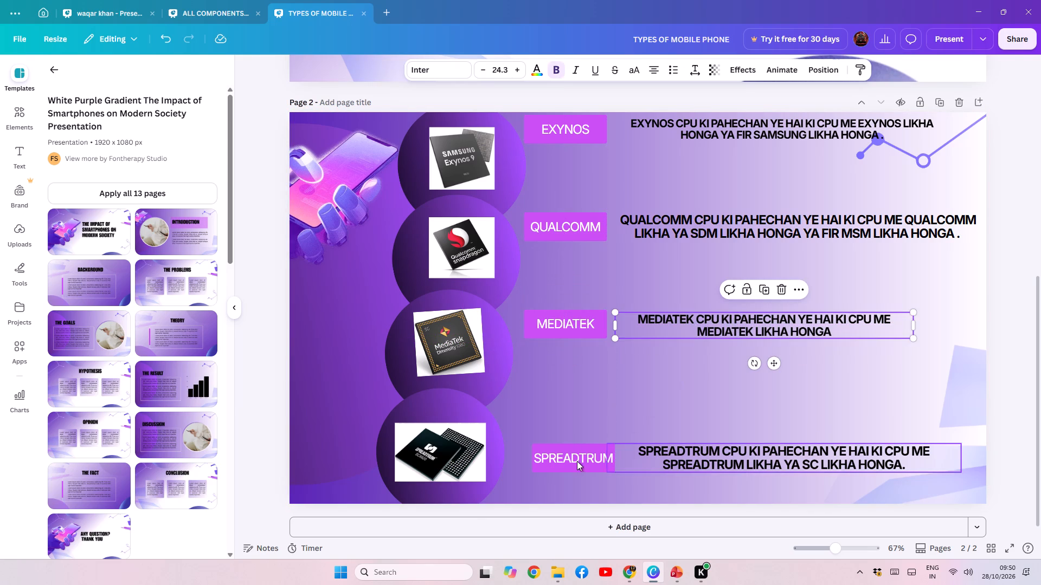
Move the SPREADTRUM label box up in line with the other labels at a gap of about 189, and raise its sentence level with it.
click(574, 459)
drag(583, 497, 568, 463)
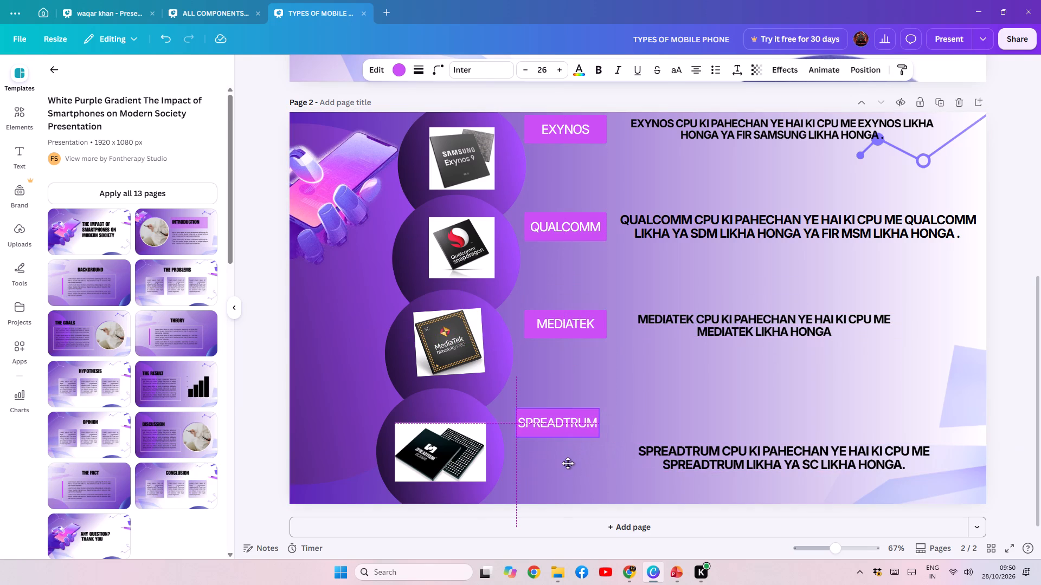
drag(568, 463, 573, 461)
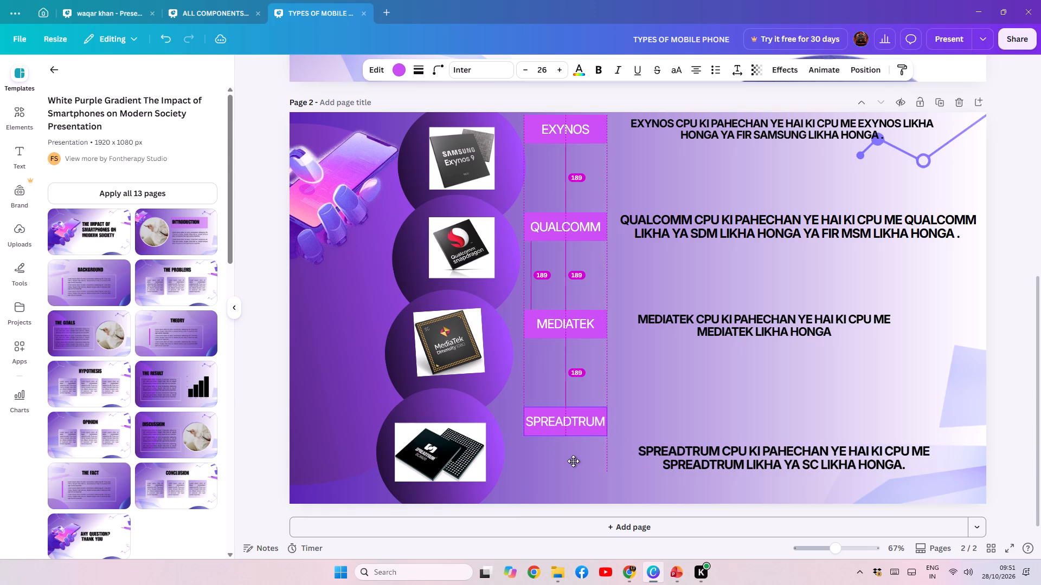
drag(573, 461, 573, 460)
drag(723, 464, 727, 431)
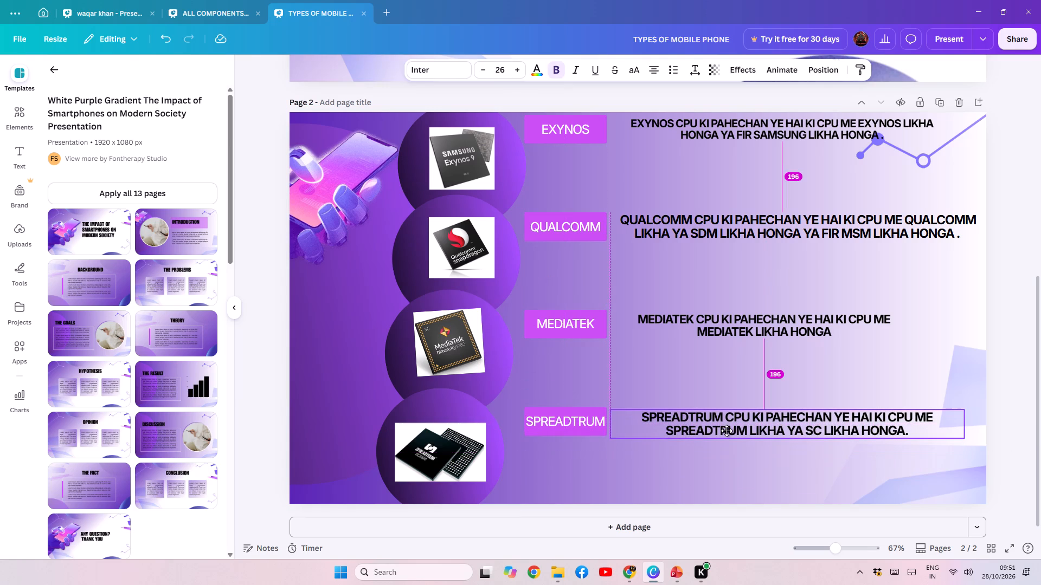
Nudge the SPREADTRUM sentence up slightly so it sits level with its label box.
drag(727, 431, 727, 429)
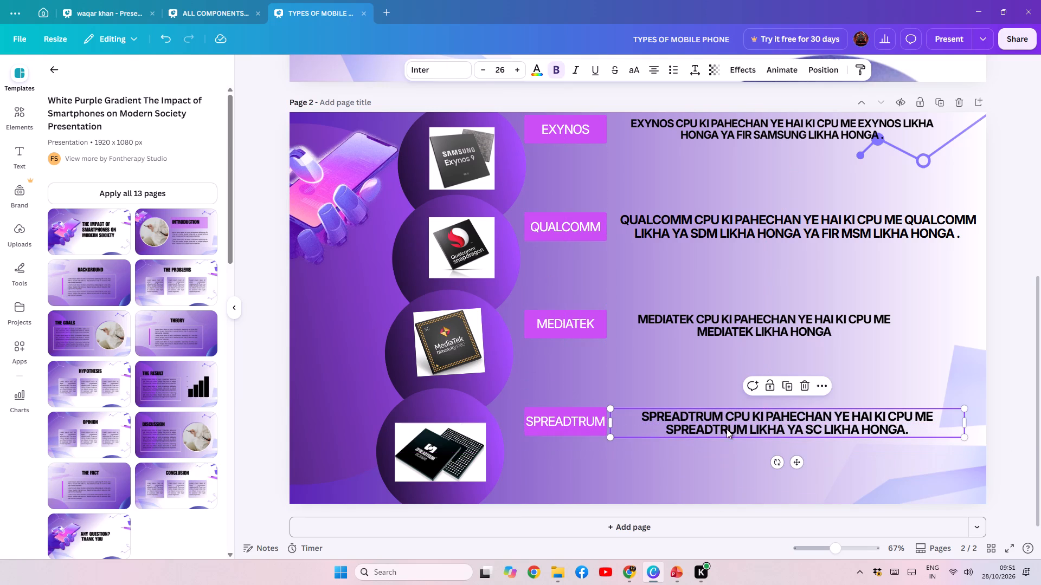
Copy the Samsung chip board photo from the EXYNOS slide in PowerPoint and paste it onto page two in Canva.
click(681, 572)
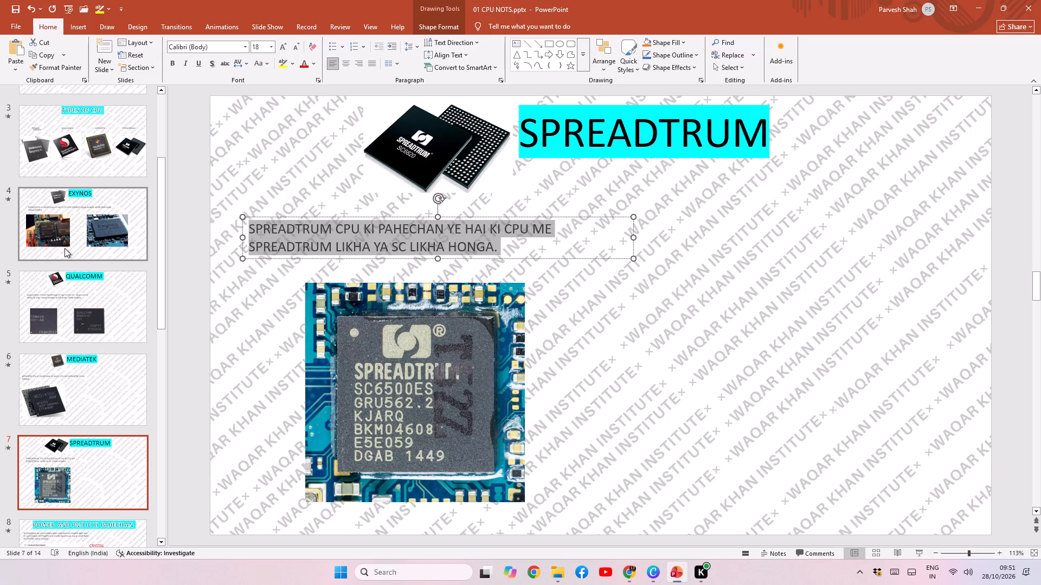
click(65, 248)
click(382, 328)
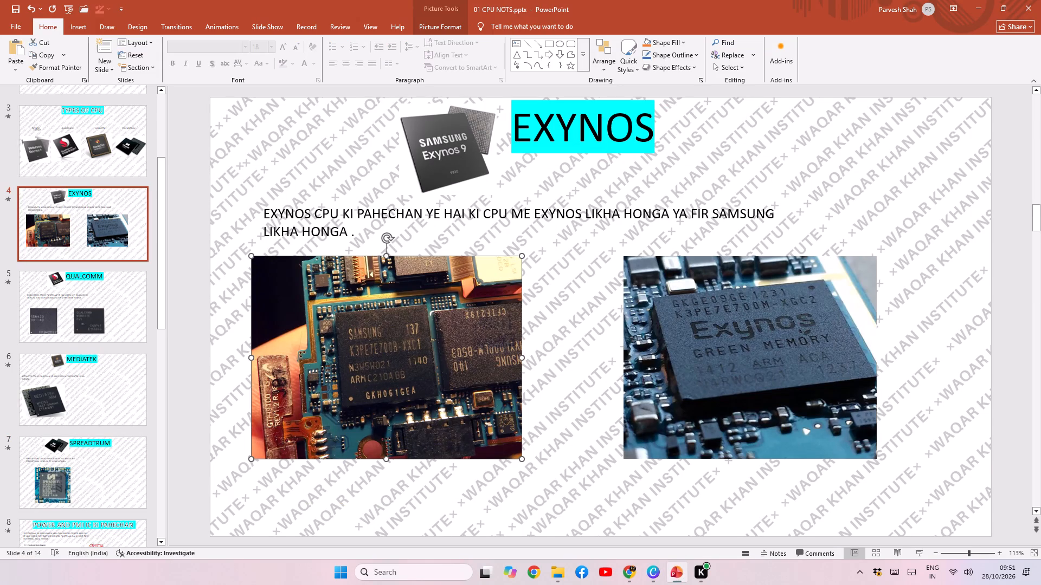
key(ctrl+c)
click(658, 578)
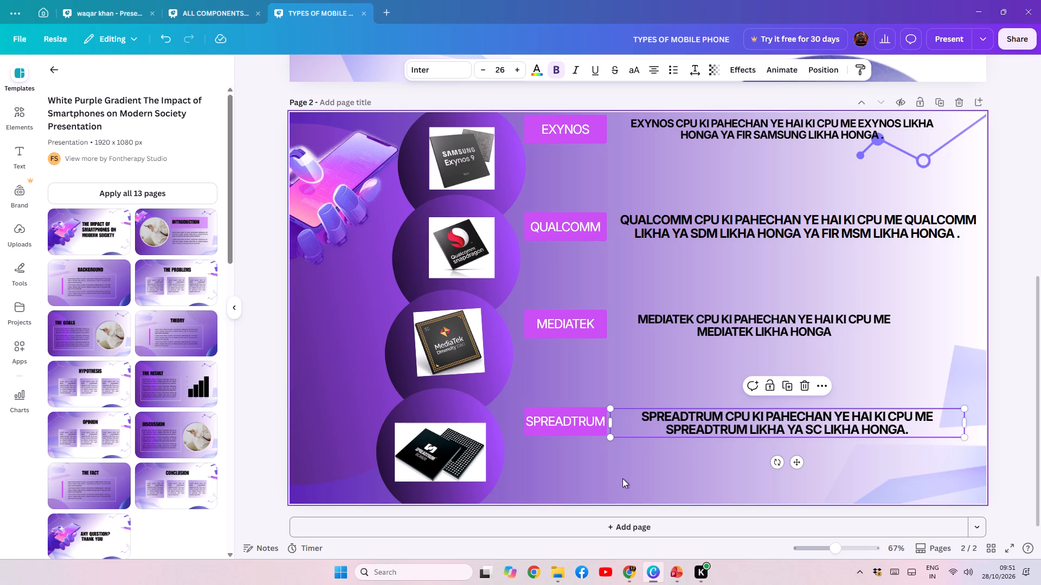
key(ctrl+v)
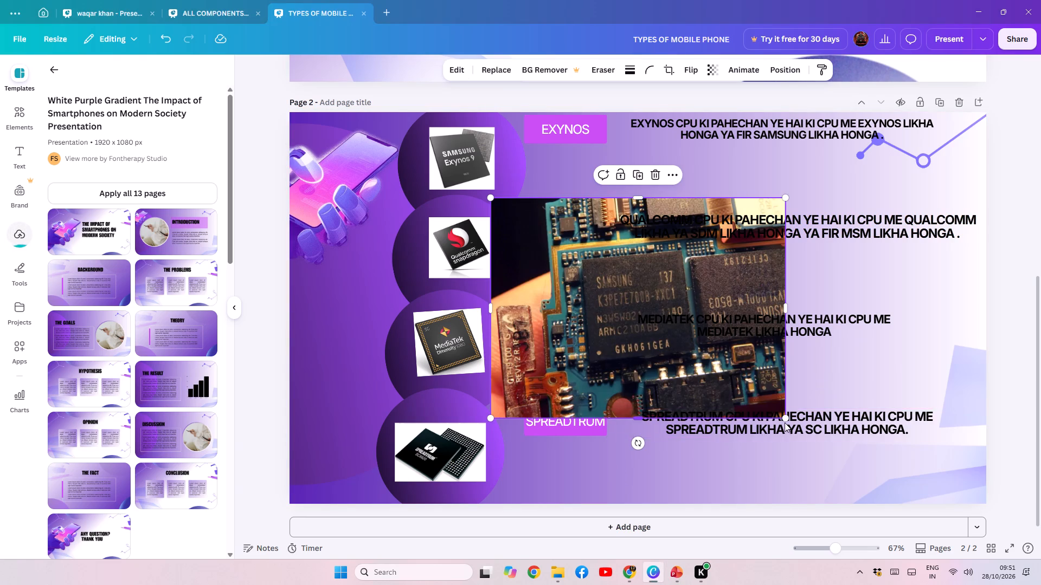
Shrink the pasted Samsung chip photo to the label boxes' width and fit it between the EXYNOS and QUALCOMM labels.
drag(788, 418, 558, 274)
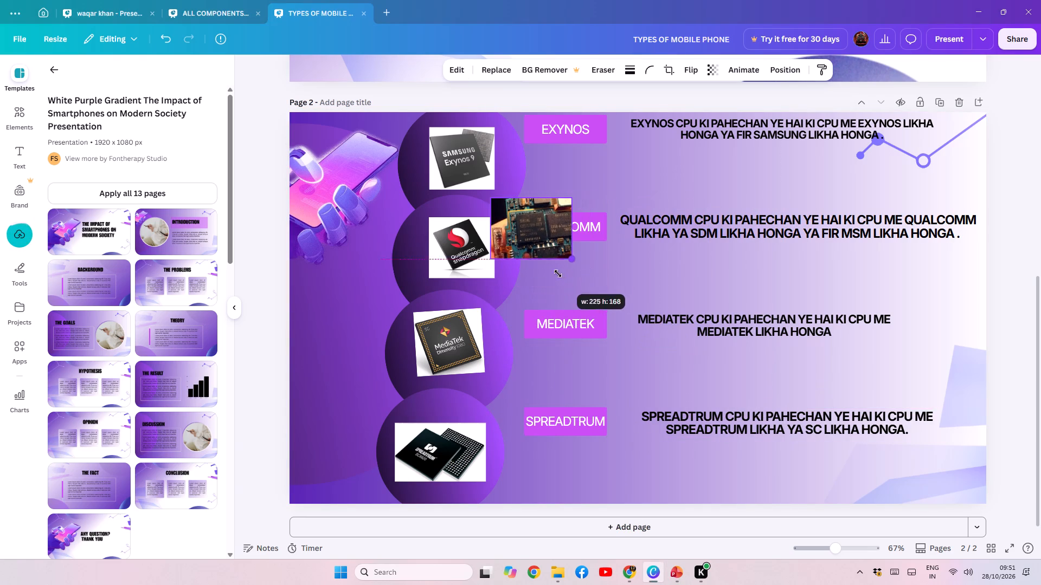
drag(558, 274, 558, 273)
drag(537, 231, 568, 183)
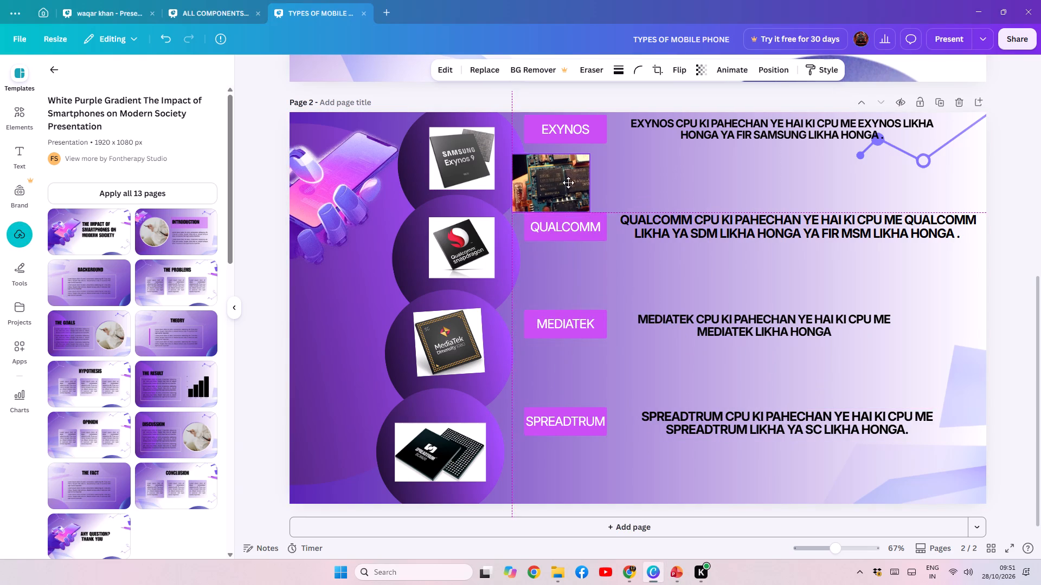
drag(568, 183, 571, 180)
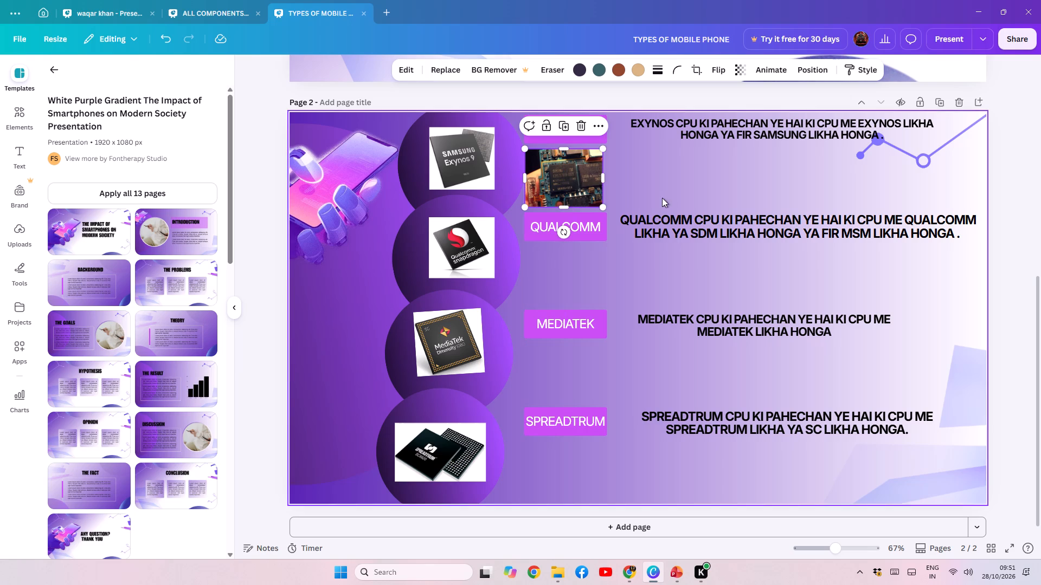
click(603, 205)
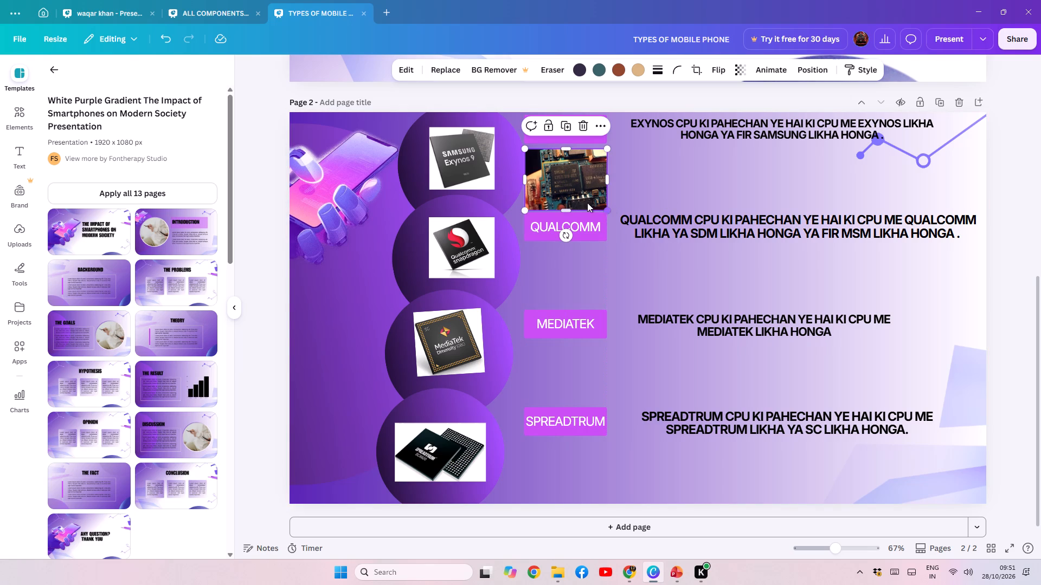
click(585, 193)
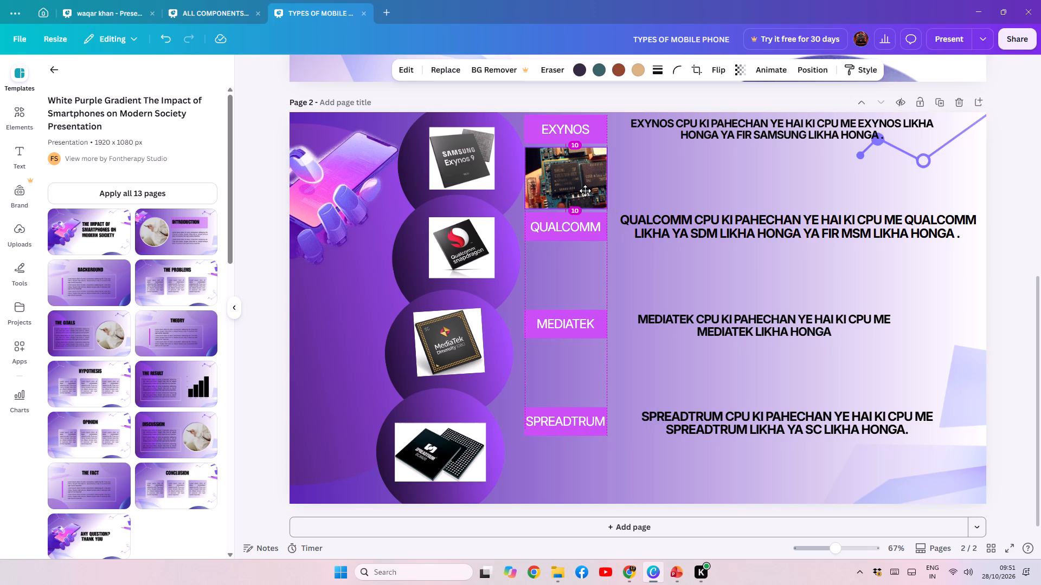
click(641, 171)
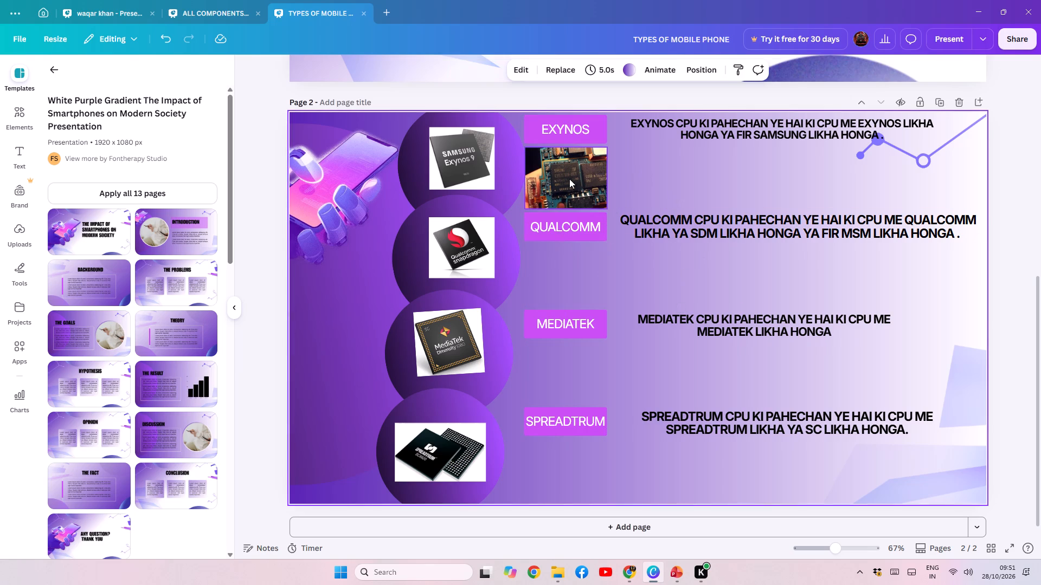
Move the Samsung chip photo beneath the EXYNOS sentence, centred above the QUALCOMM sentence.
drag(569, 179, 777, 177)
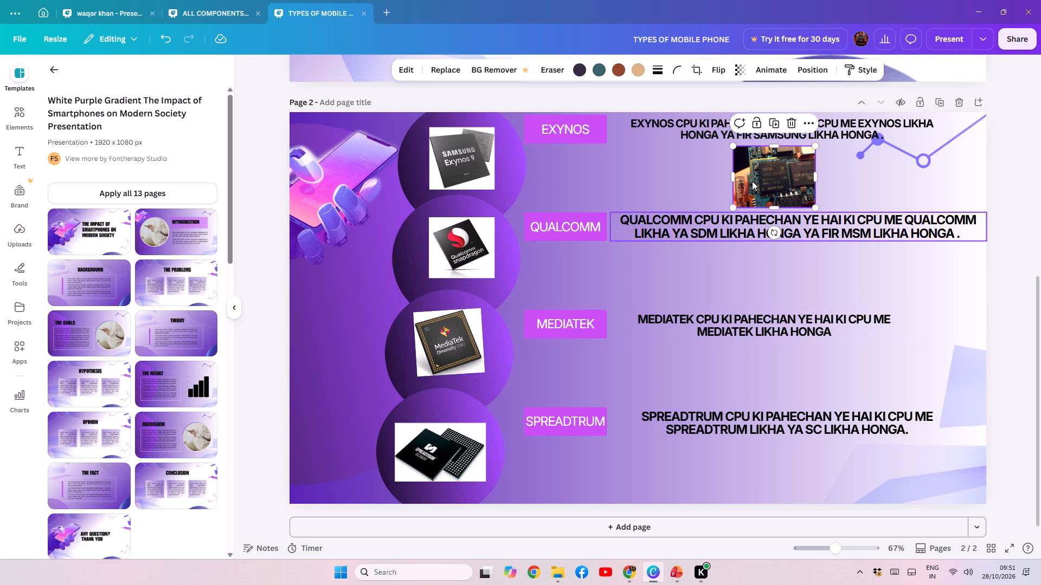
click(789, 185)
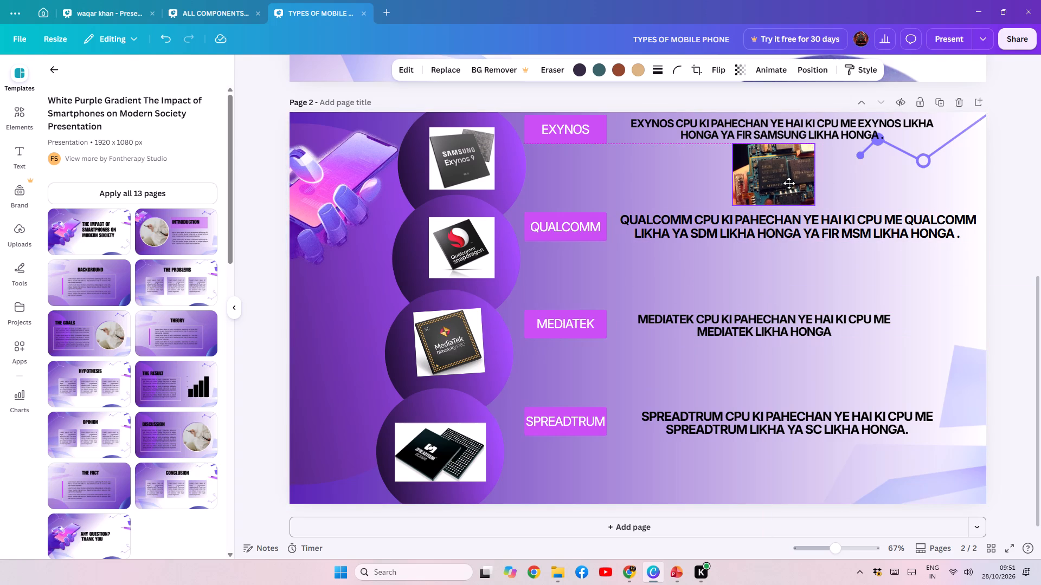
Copy the SDM429 chip picture from the QUALCOMM slide in PowerPoint and paste it onto page two in Canva.
click(671, 571)
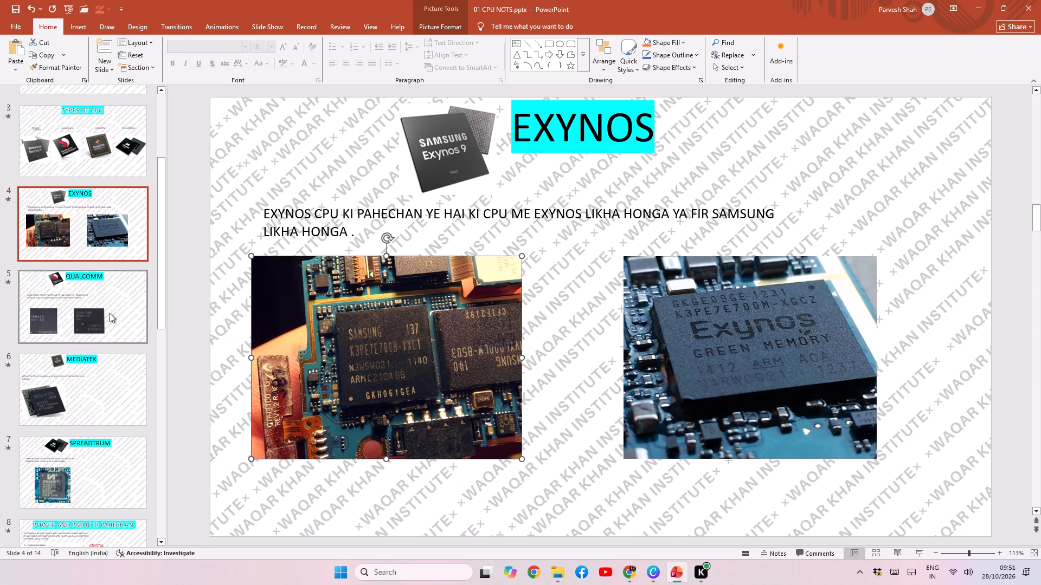
click(110, 313)
click(349, 393)
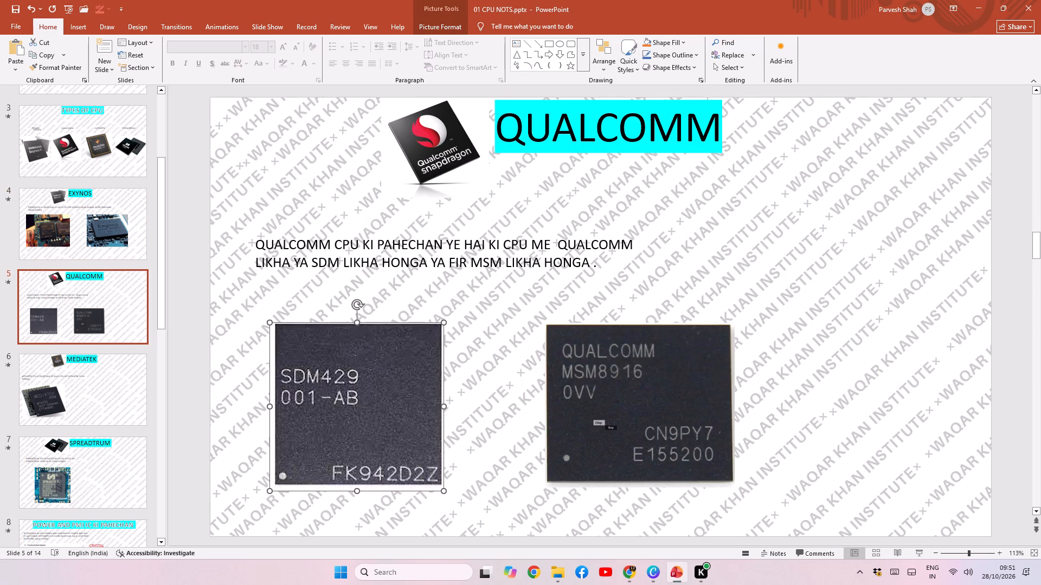
key(ctrl+c)
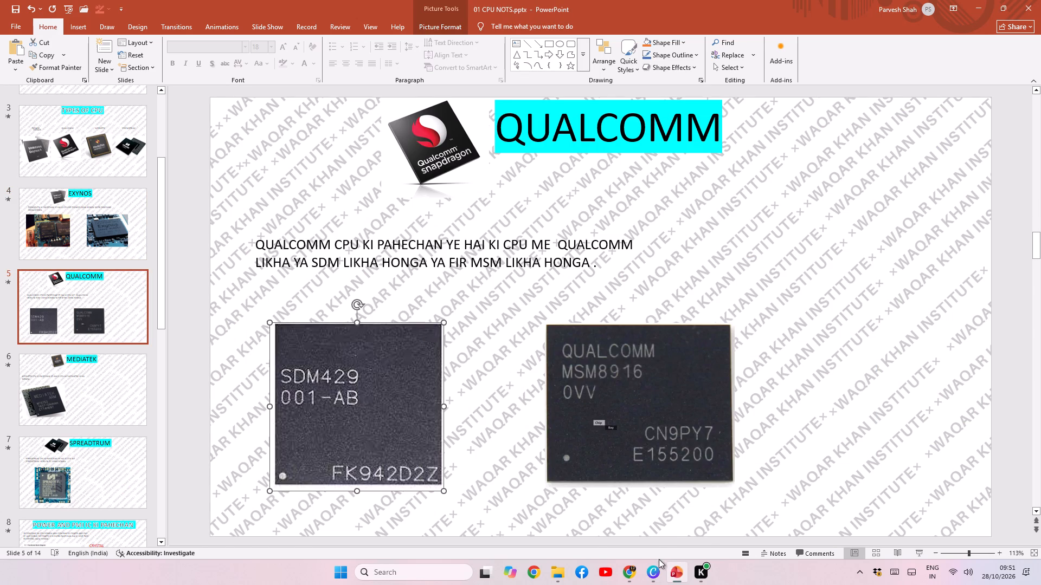
click(656, 572)
key(ctrl+v)
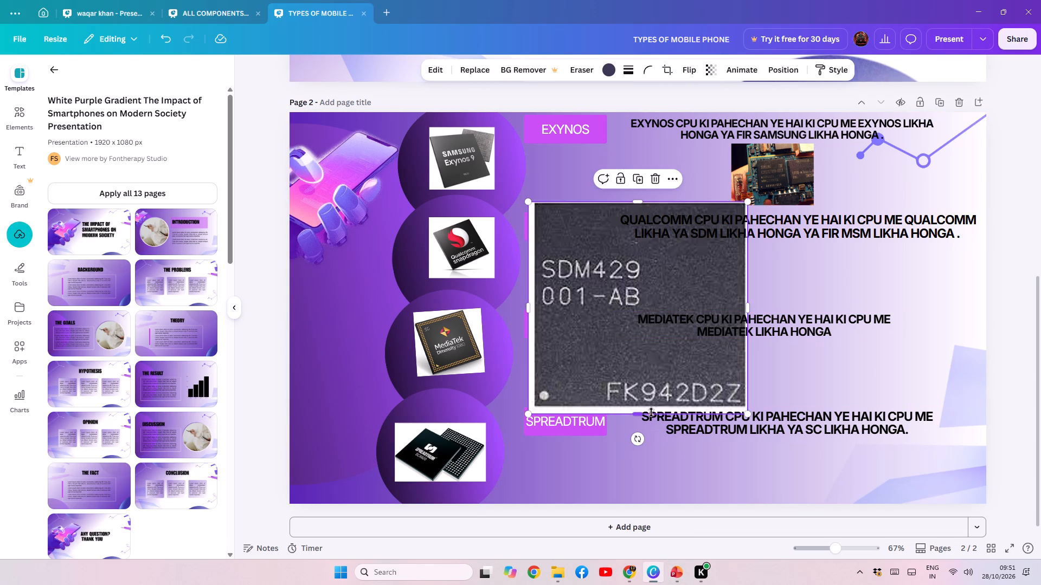
Crop the SDM429 picture's bottom and side borders, shrink it, and place it under the left part of the QUALCOMM sentence.
drag(641, 417, 642, 406)
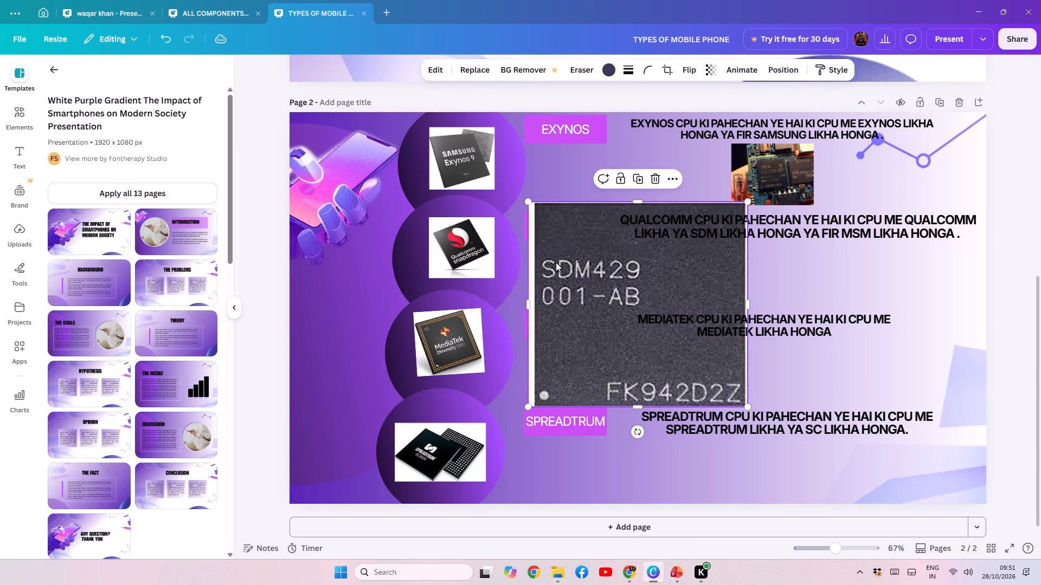
drag(528, 307, 535, 306)
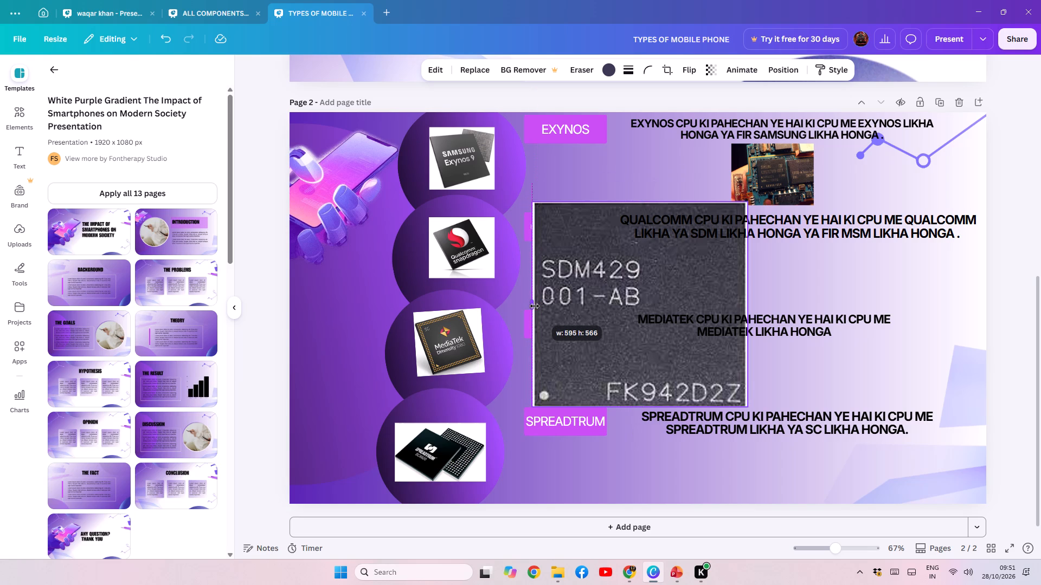
drag(535, 306, 537, 306)
click(747, 308)
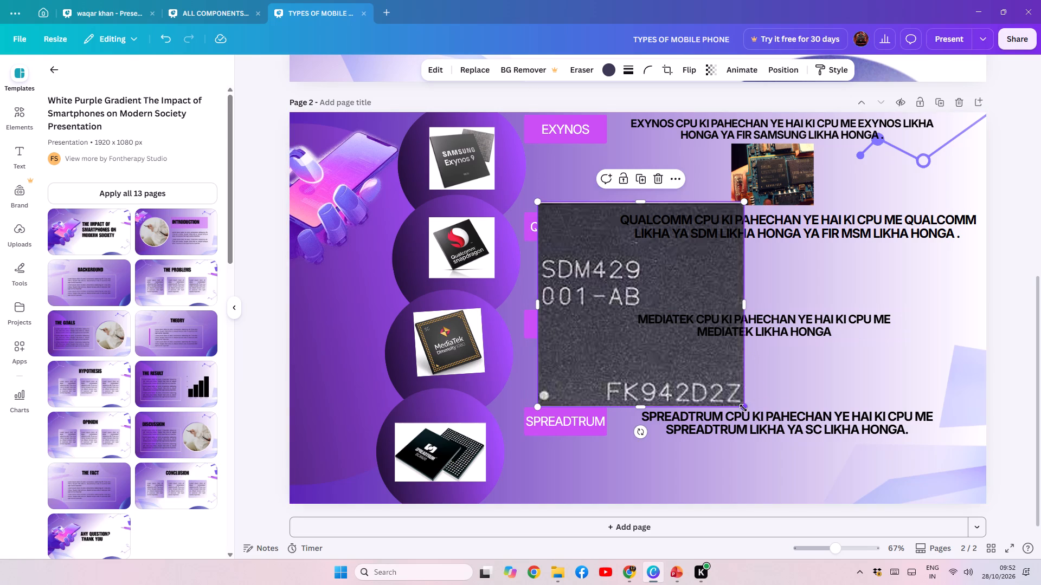
drag(743, 408, 602, 258)
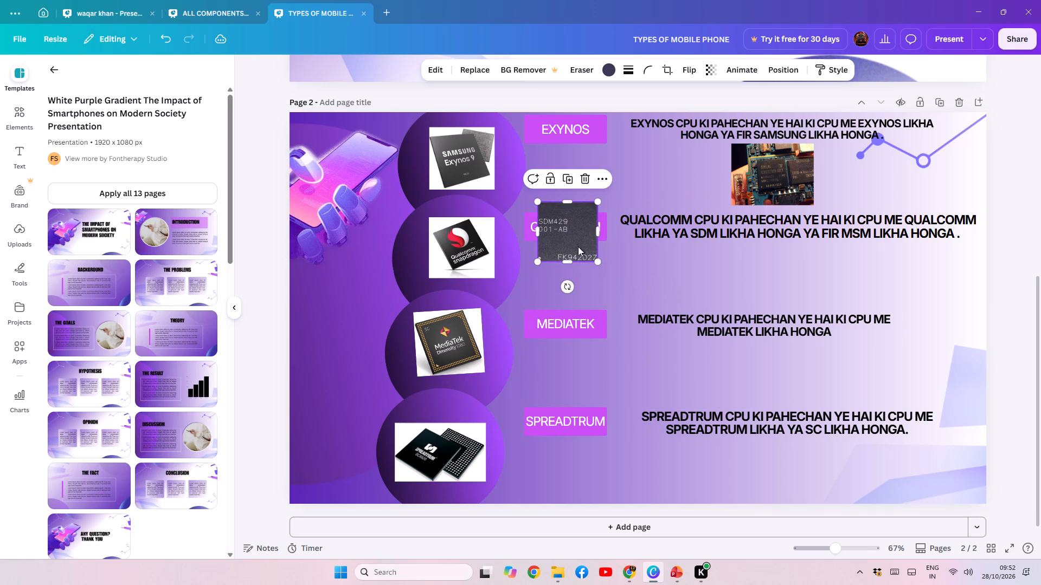
drag(576, 237, 691, 280)
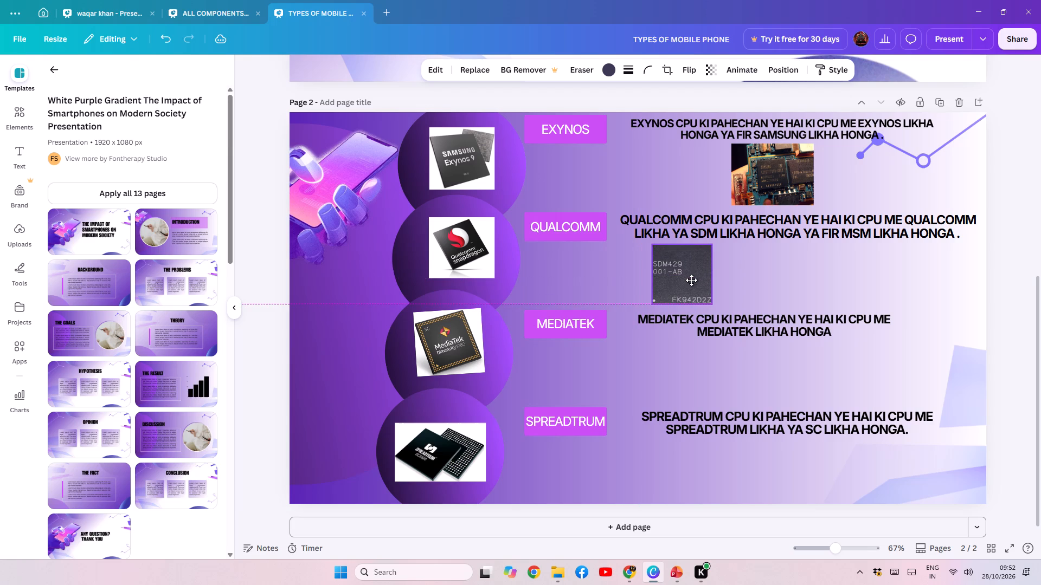
drag(691, 280, 691, 278)
Copy the MSM8916 chip picture from the QUALCOMM slide in PowerPoint and paste it onto page two in Canva.
click(682, 574)
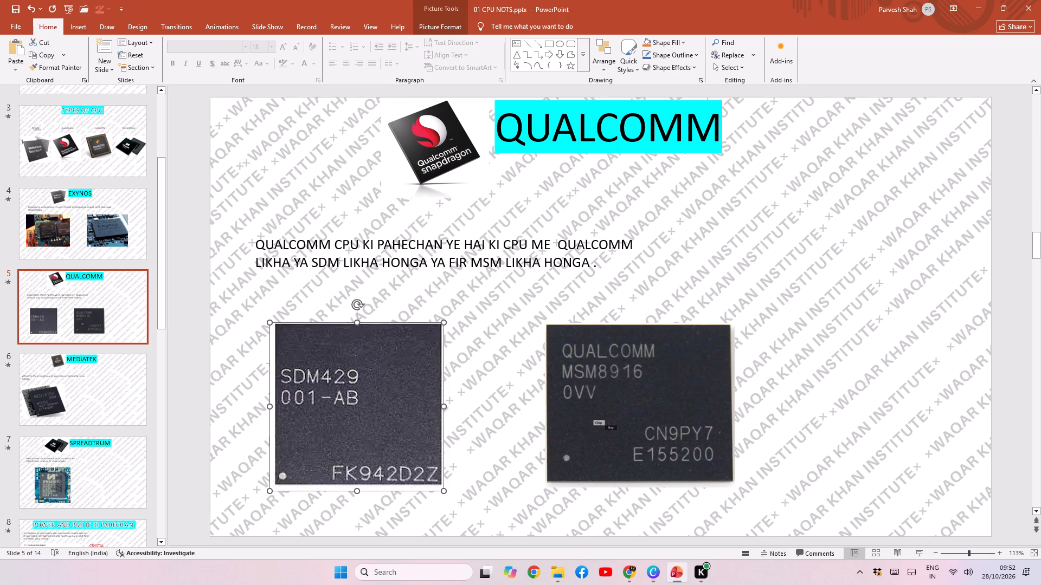
click(609, 385)
key(ctrl+c)
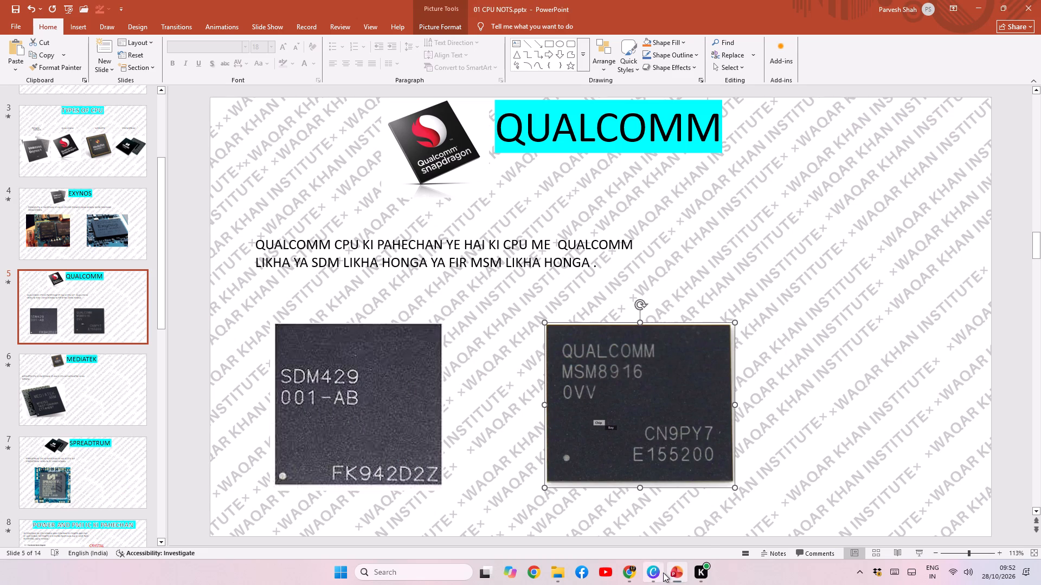
click(660, 577)
key(ctrl+v)
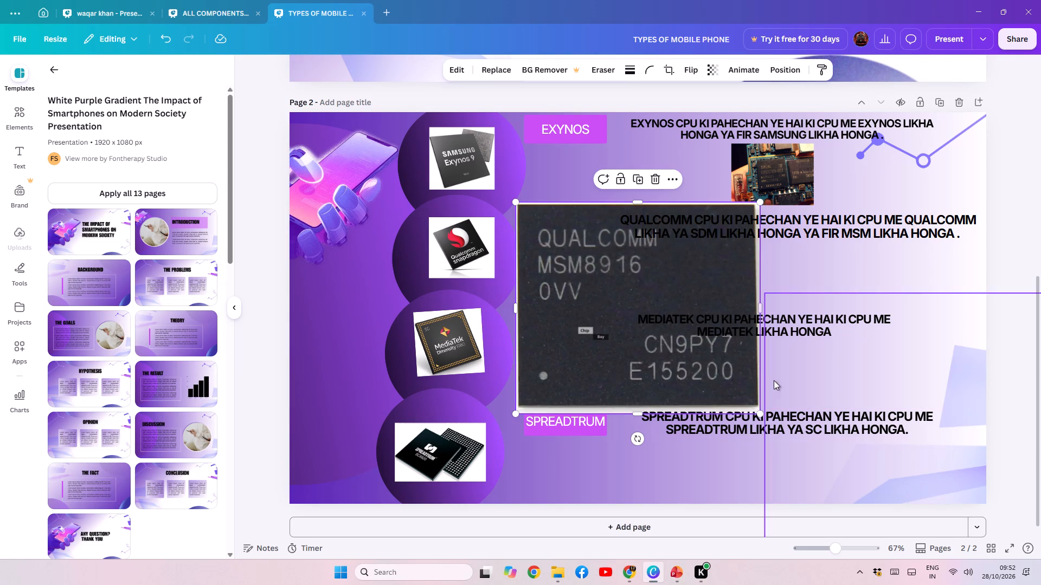
Crop the borders off all four sides of the MSM8916 chip picture.
drag(640, 414, 641, 407)
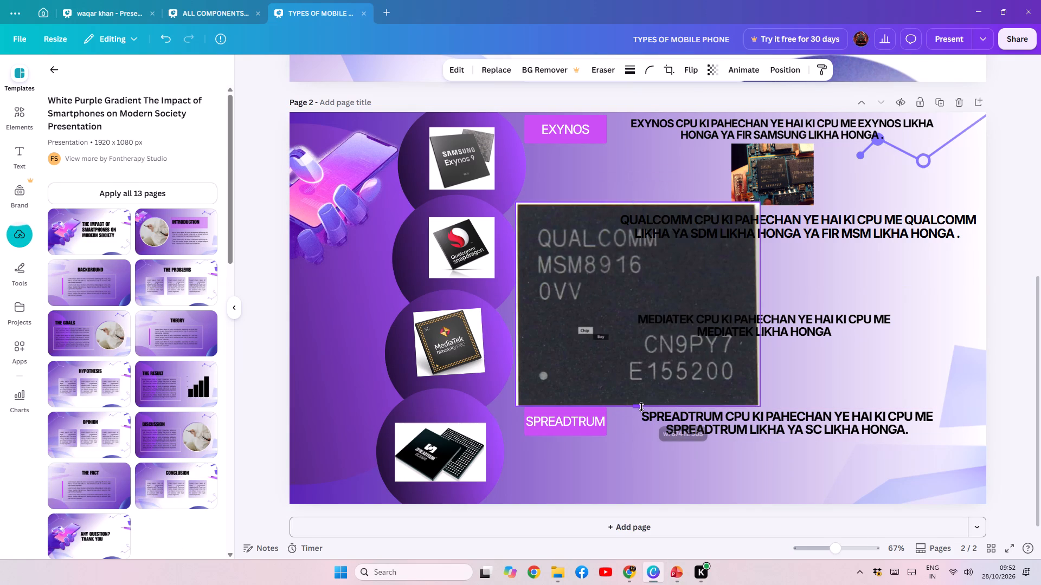
drag(641, 407, 641, 405)
drag(517, 304, 525, 305)
drag(760, 303, 754, 305)
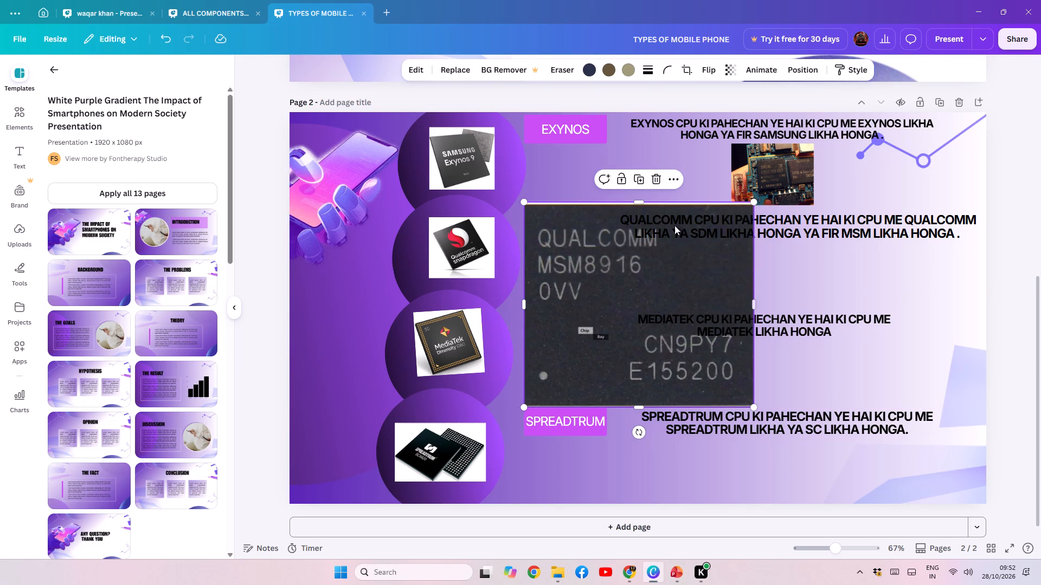
click(637, 201)
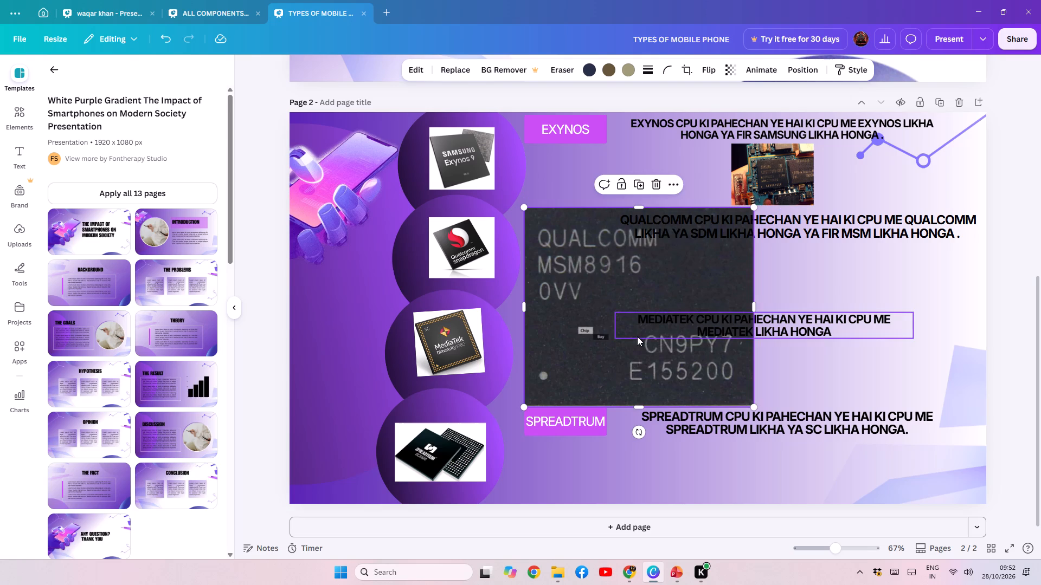
Shrink the MSM8916 picture and place it beneath the QUALCOMM sentence, to the right of the SDM429 picture.
click(637, 336)
click(597, 357)
drag(582, 362, 653, 351)
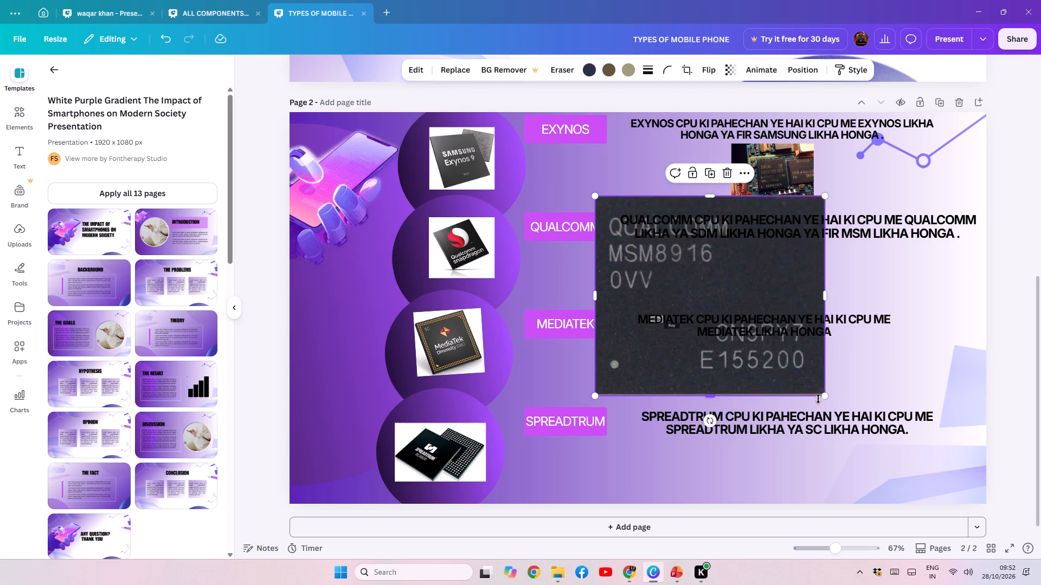
drag(825, 400, 634, 297)
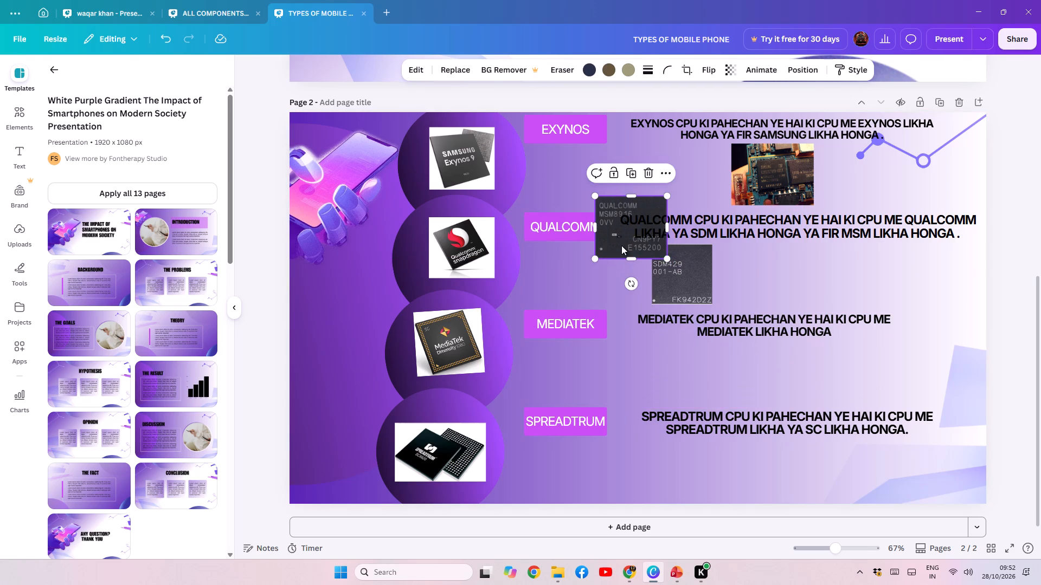
drag(622, 245, 796, 295)
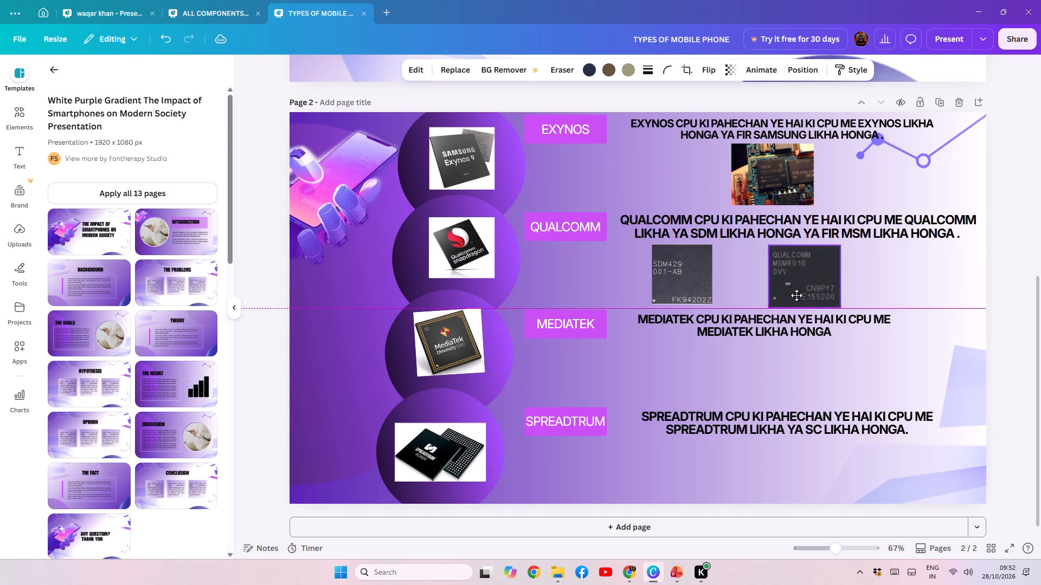
drag(796, 295, 803, 295)
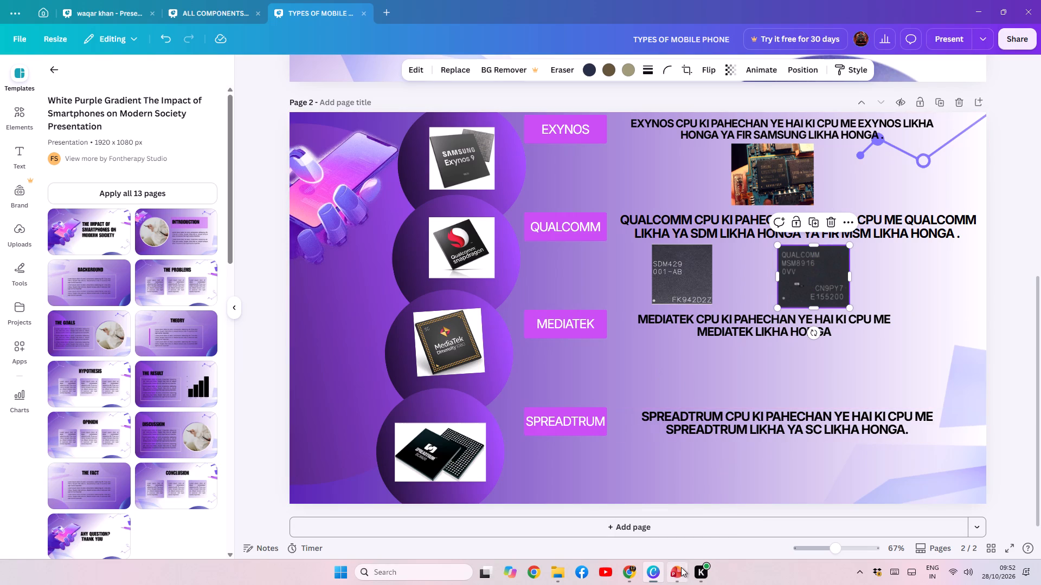
Copy the MT6753 chip picture from the MEDIATEK slide in PowerPoint and paste it onto page two in Canva.
click(681, 569)
click(103, 380)
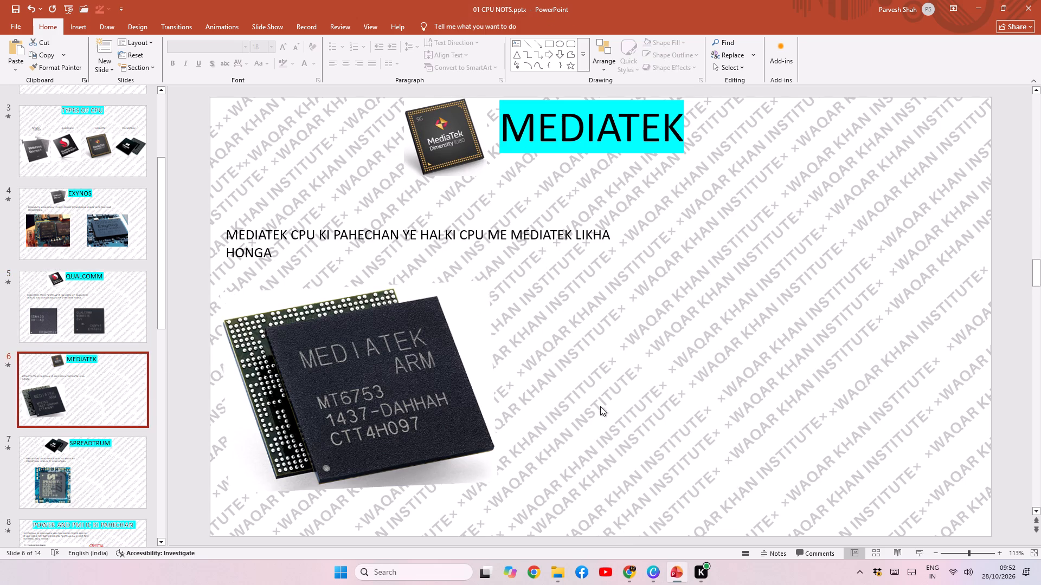
click(364, 398)
key(ctrl+c)
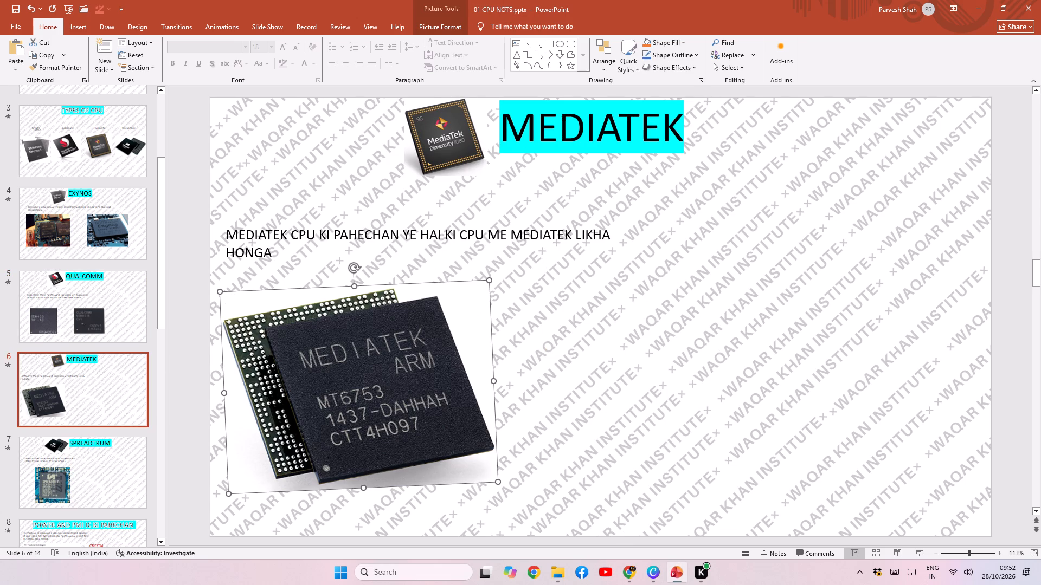
click(647, 569)
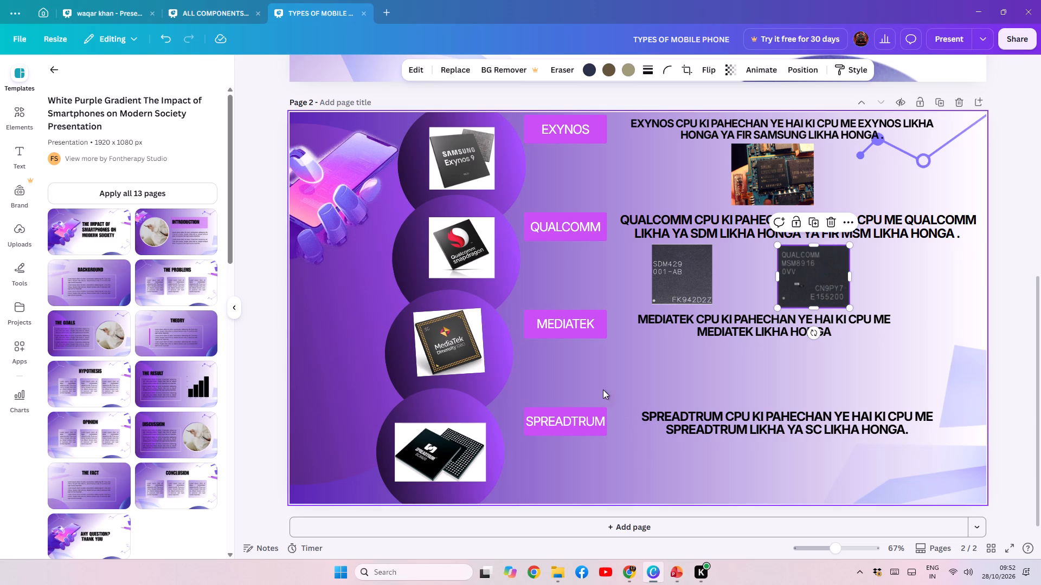
key(ctrl+v)
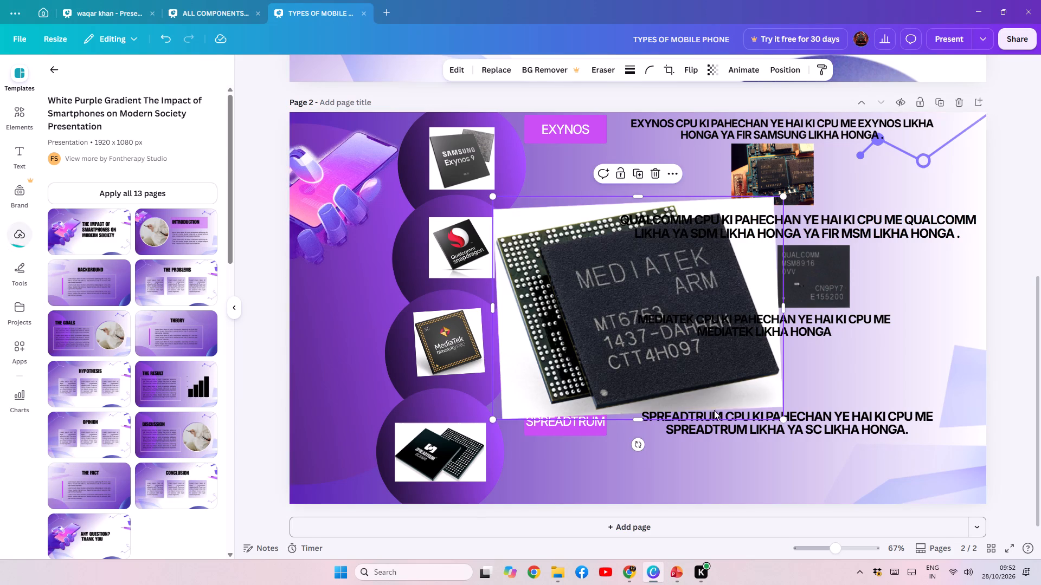
Shrink the MT6753 chip picture and place it centred beneath the MEDIATEK sentence, above the SPREADTRUM sentence.
click(786, 425)
click(664, 362)
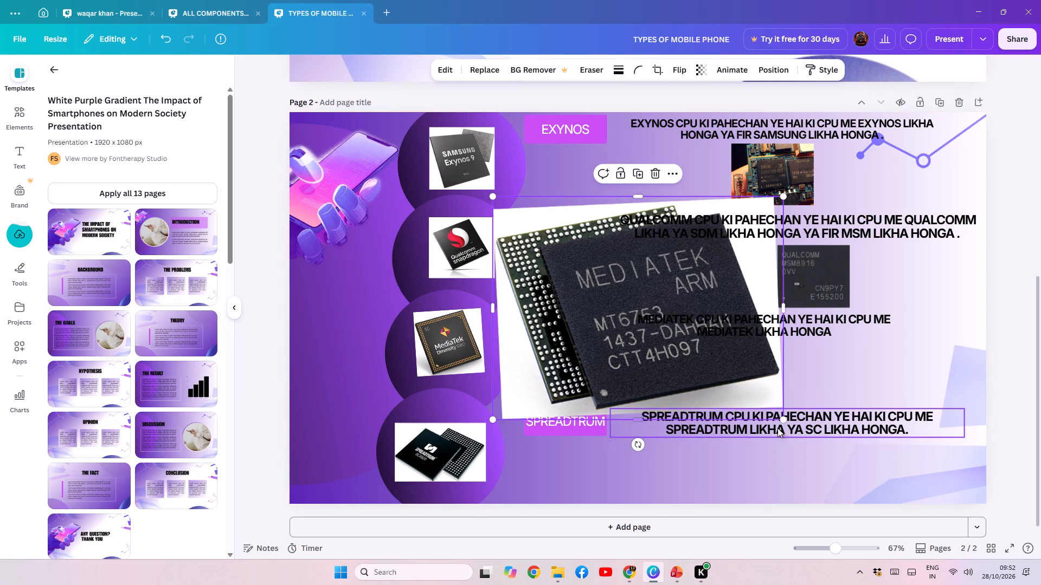
drag(783, 418, 574, 282)
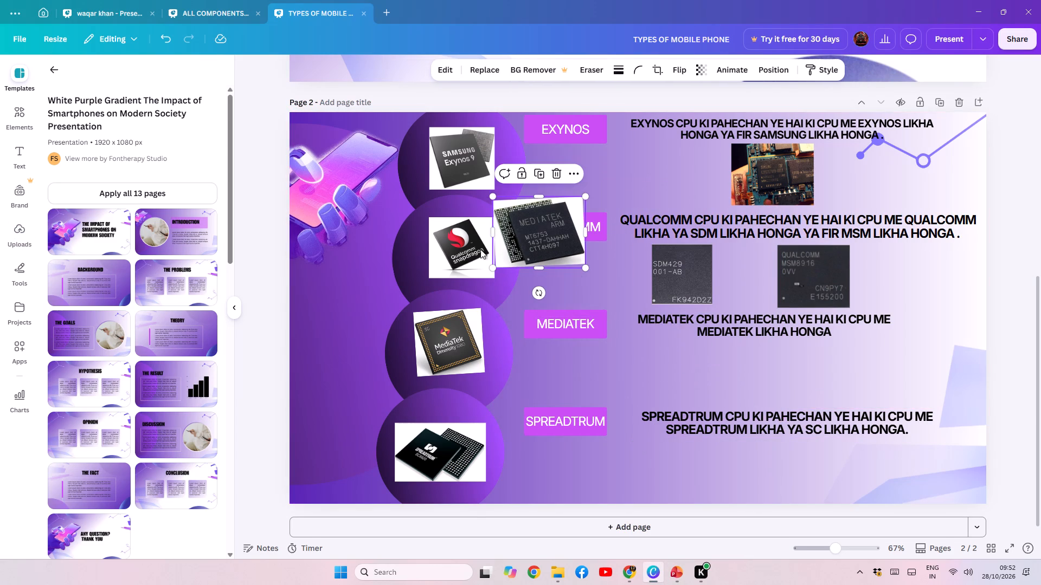
drag(536, 237, 740, 378)
drag(787, 409, 778, 409)
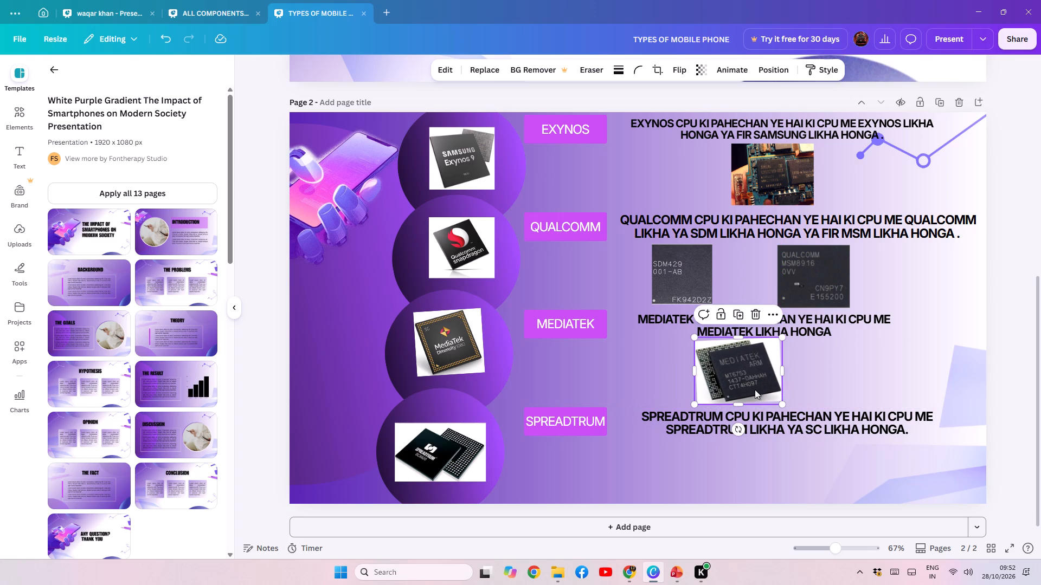
drag(743, 384, 774, 383)
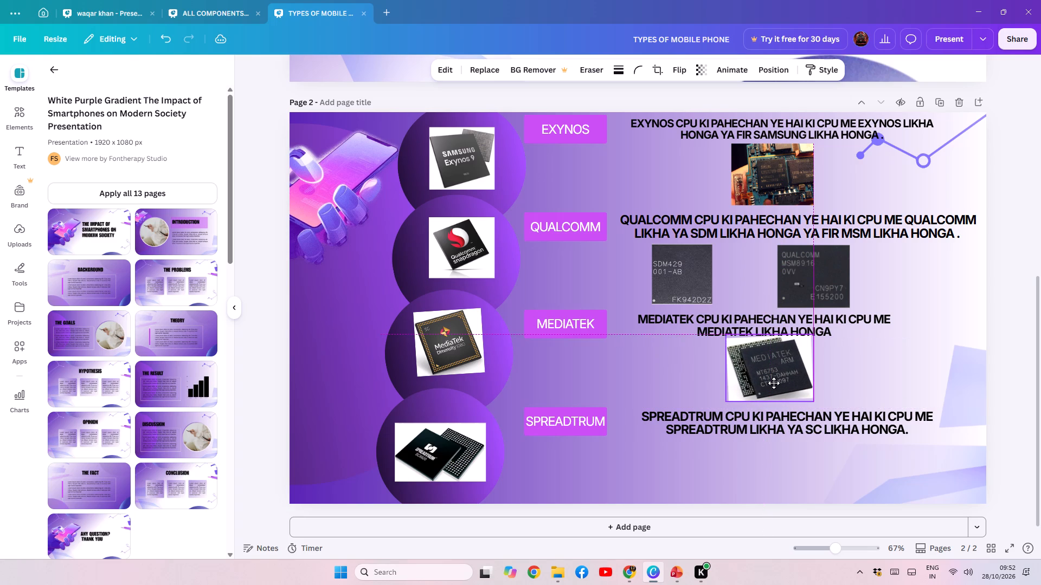
drag(774, 383, 774, 385)
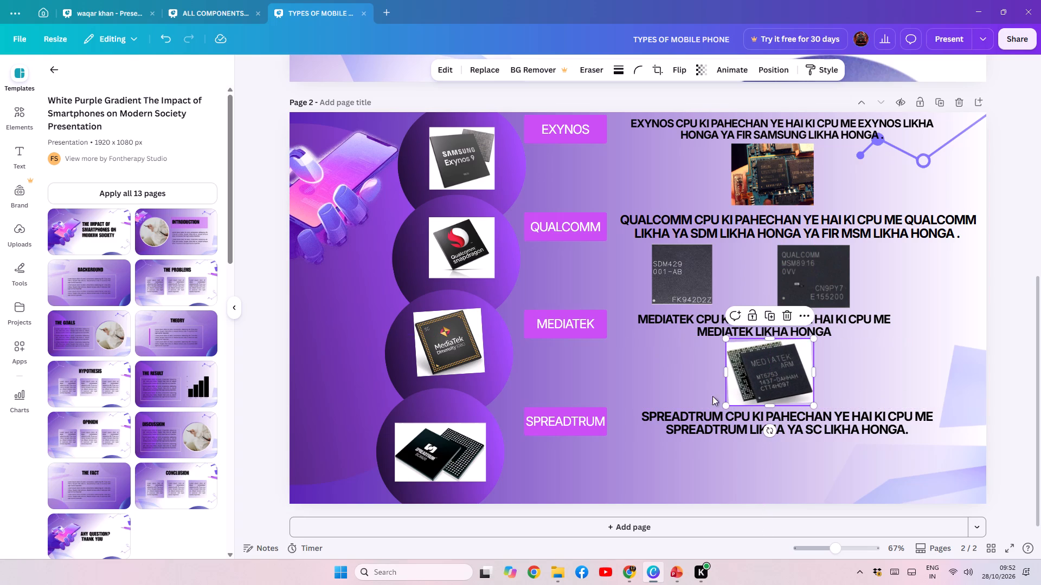
click(520, 381)
Copy the SC6500ES chip picture from the SPREADTRUM slide in PowerPoint and paste it onto page two in Canva.
click(677, 577)
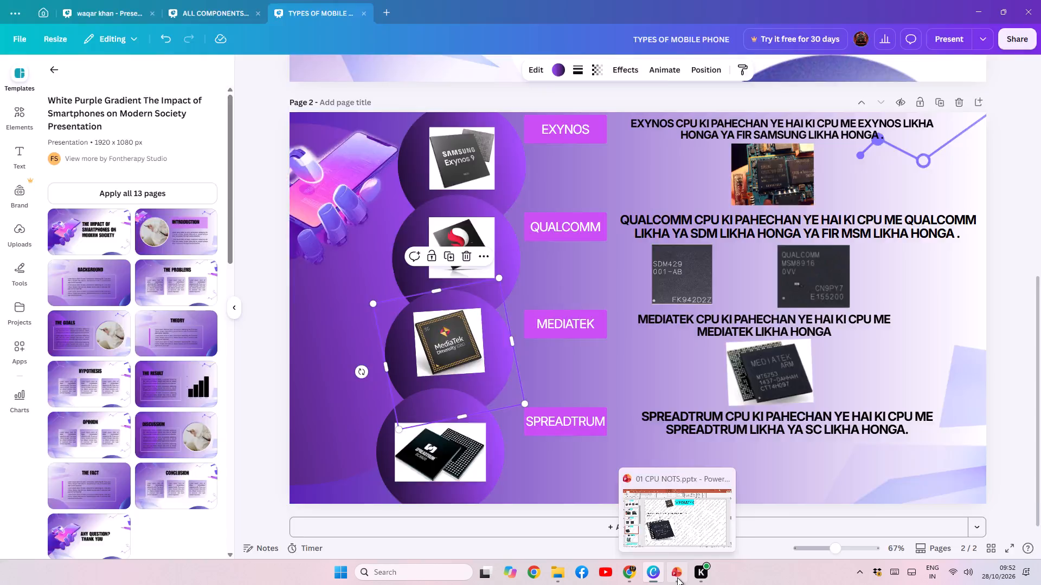
click(46, 474)
click(426, 419)
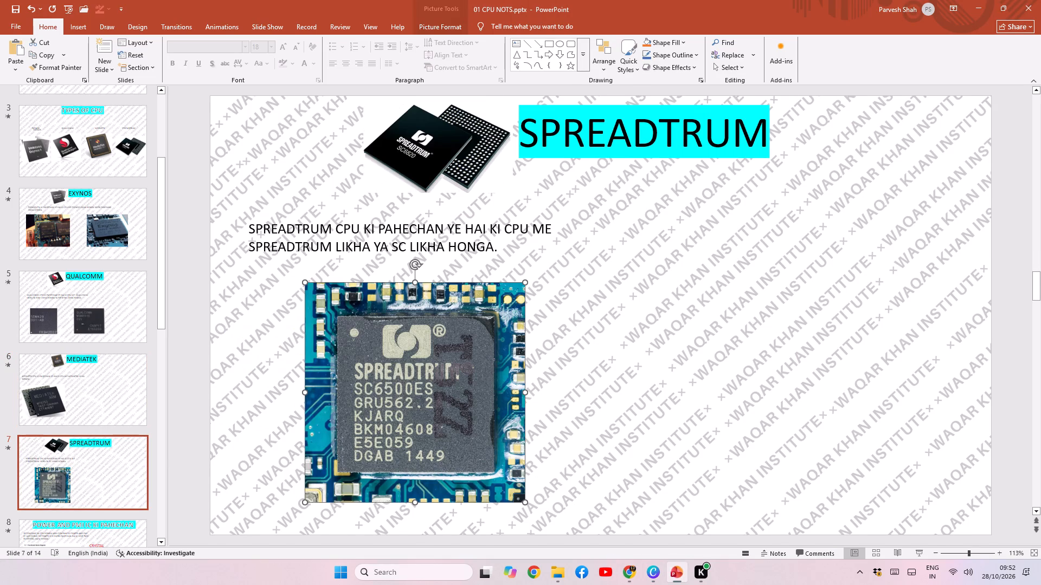
key(ctrl+c)
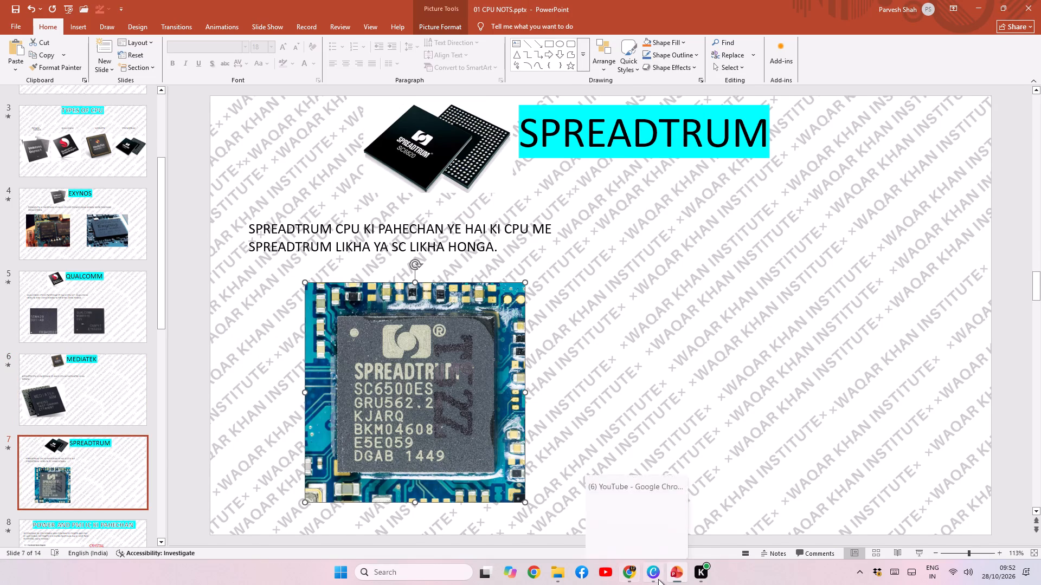
click(658, 579)
key(ctrl+v)
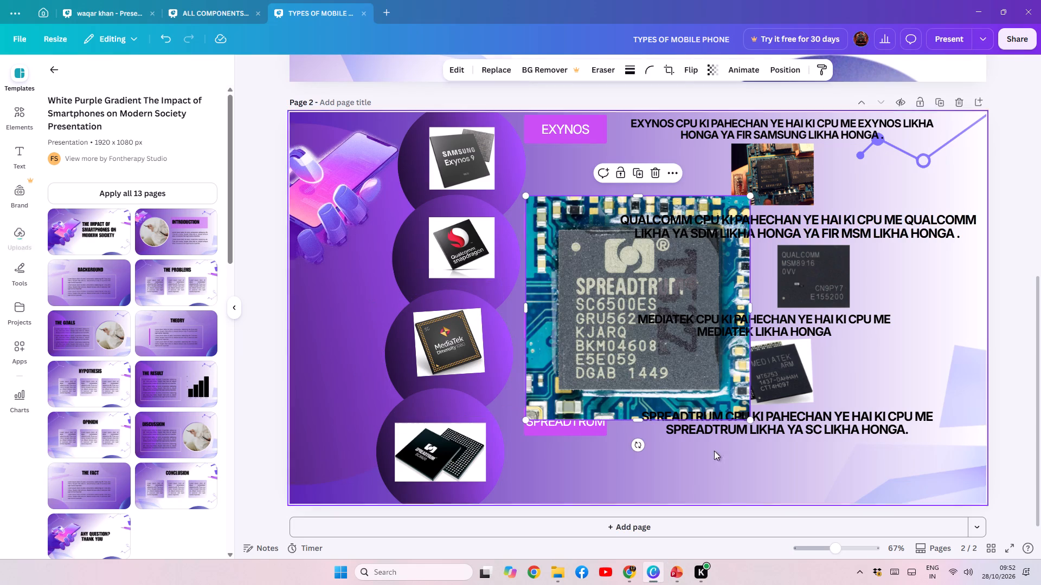
Shrink the SC6500ES chip picture and move it beneath the SPREADTRUM sentence.
drag(751, 420, 626, 316)
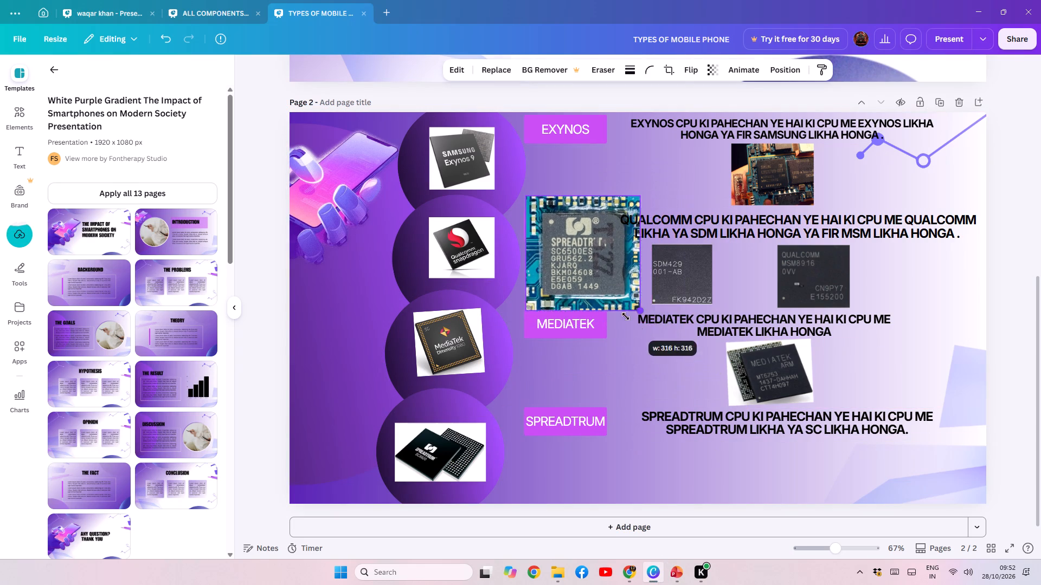
drag(626, 316, 592, 281)
drag(561, 251, 775, 488)
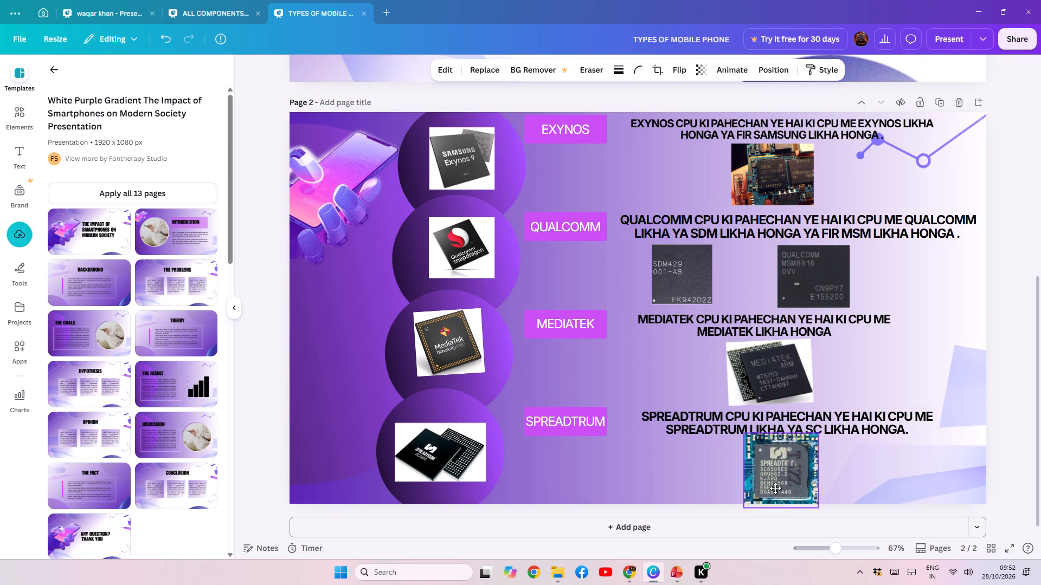
drag(775, 488, 772, 482)
Shrink the SC6500ES picture slightly more and fit it between the SPREADTRUM sentence and the page's bottom edge, clear of the text.
drag(768, 488, 620, 473)
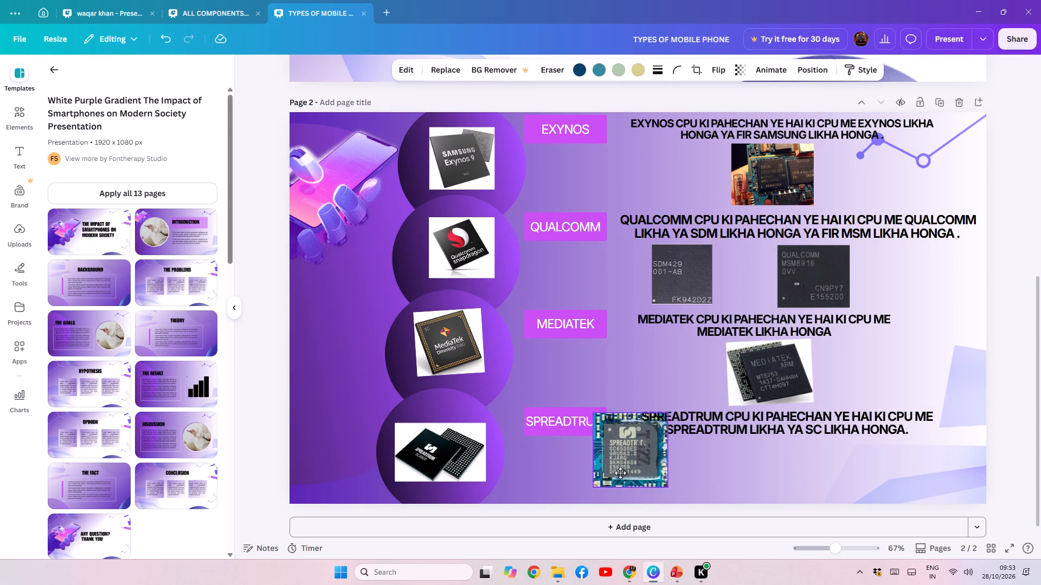
drag(620, 473, 611, 487)
drag(613, 460, 627, 462)
click(791, 424)
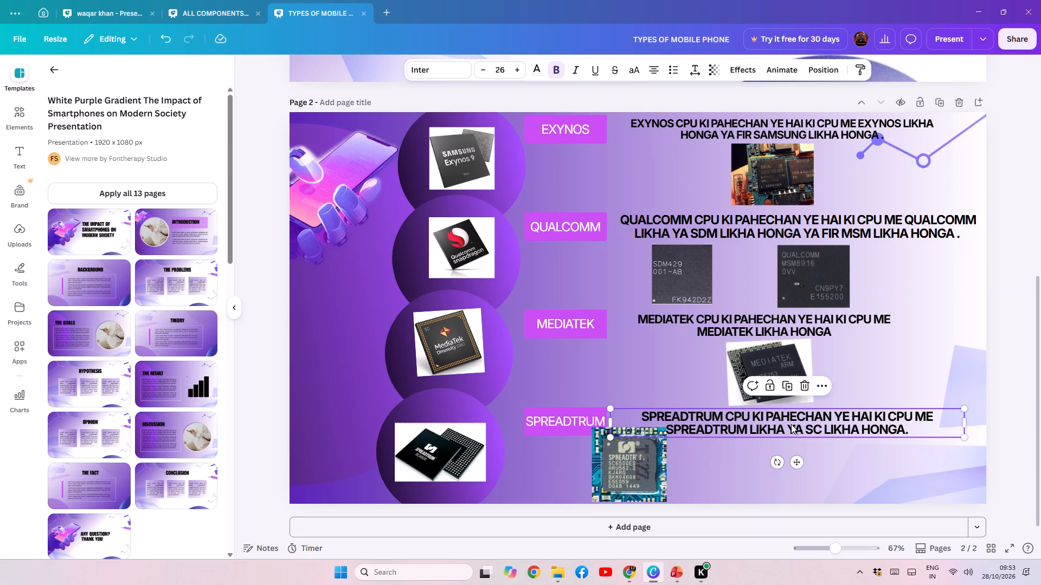
click(625, 457)
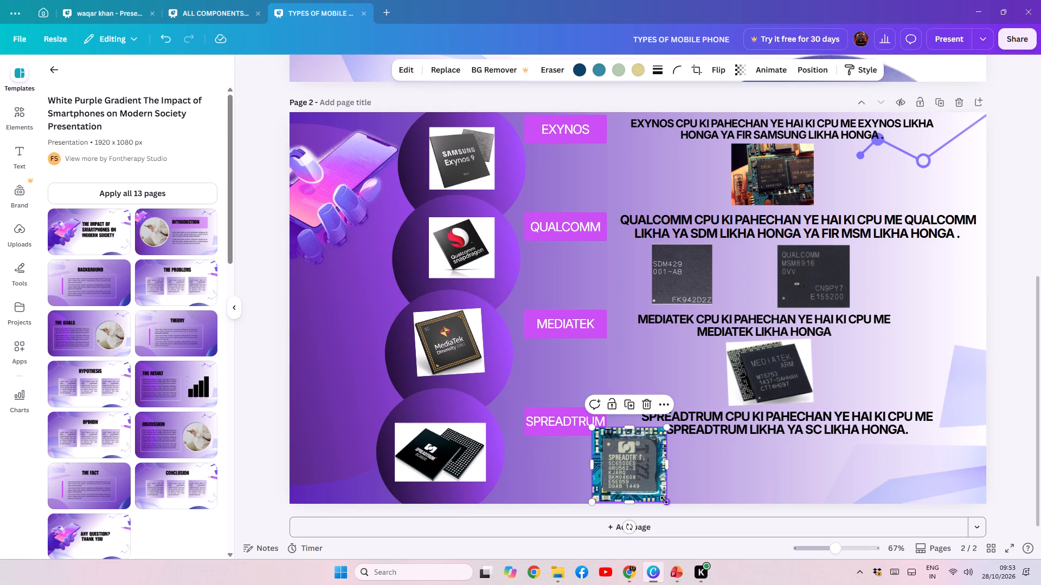
drag(664, 500, 659, 490)
drag(640, 474, 767, 479)
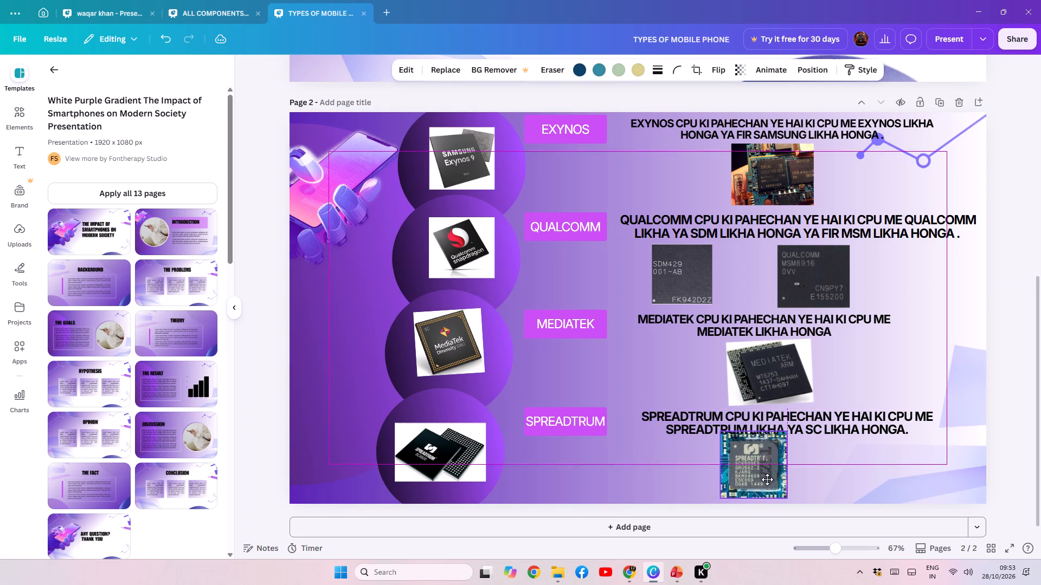
drag(767, 479, 768, 480)
click(768, 480)
click(779, 485)
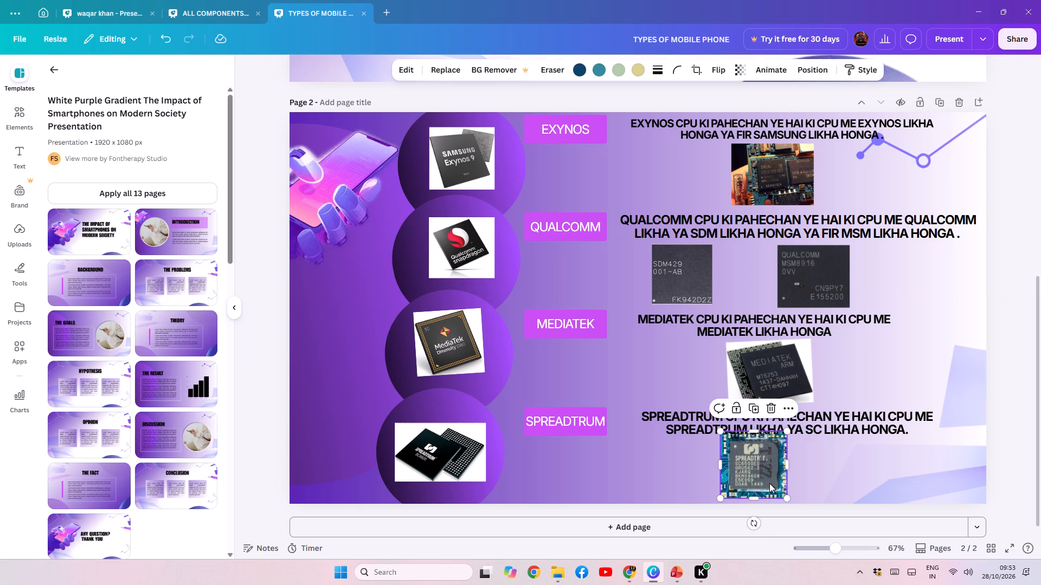
drag(769, 483, 770, 488)
click(822, 483)
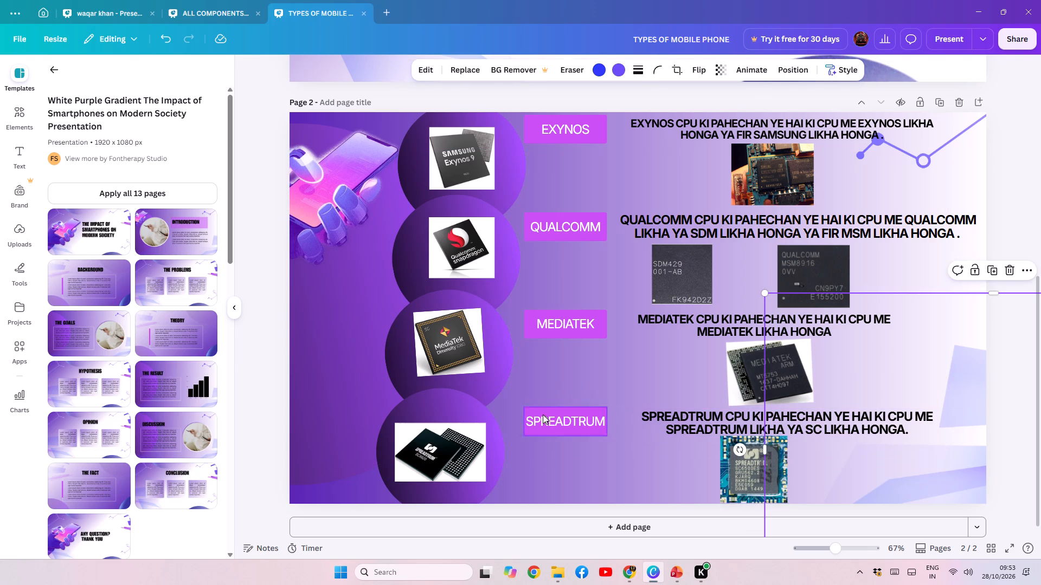
click(607, 457)
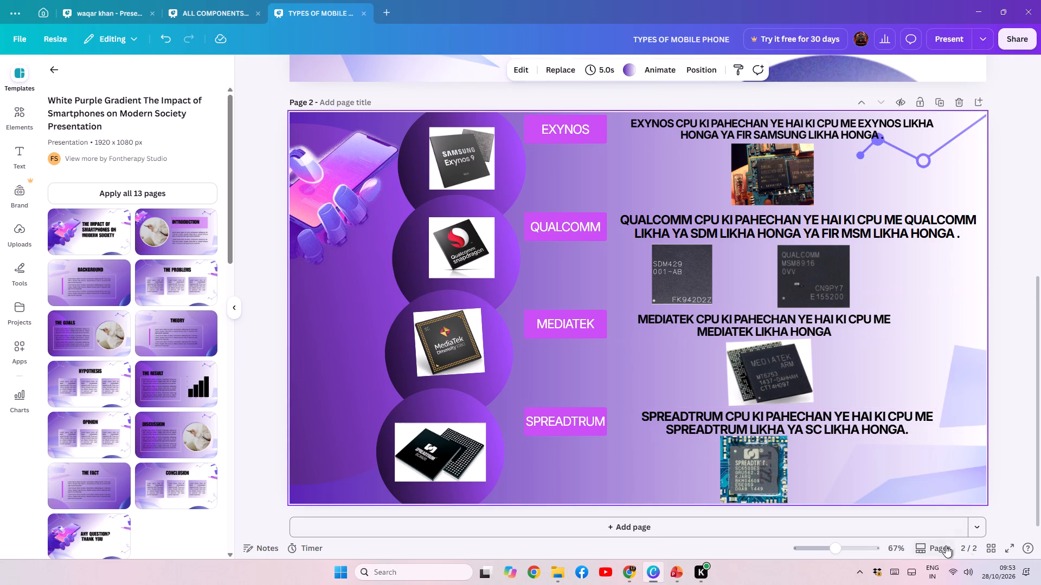
Preview page two in full screen to check the chip picture layout, and return to editing.
click(1004, 550)
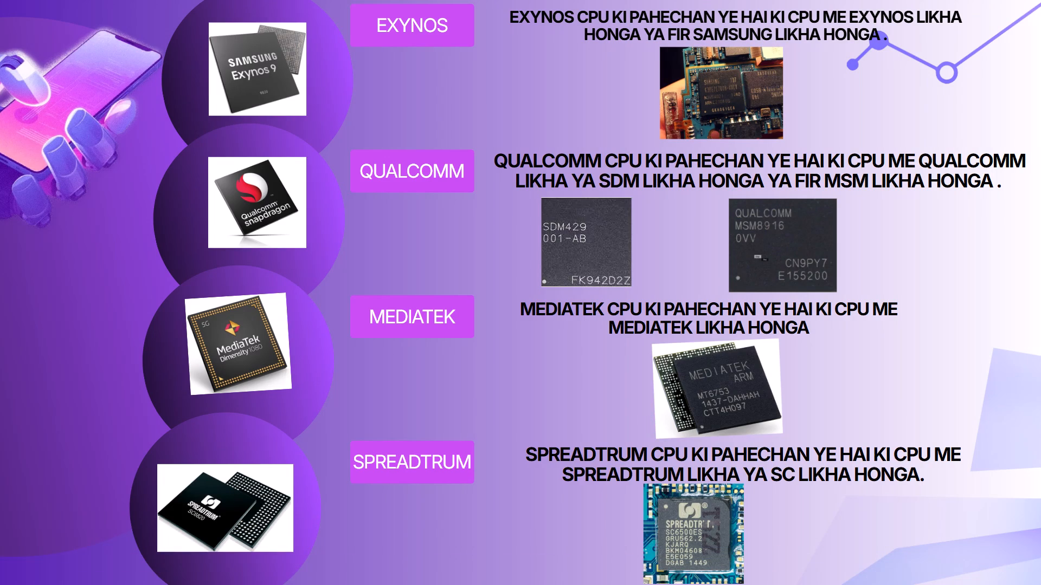
key(Escape)
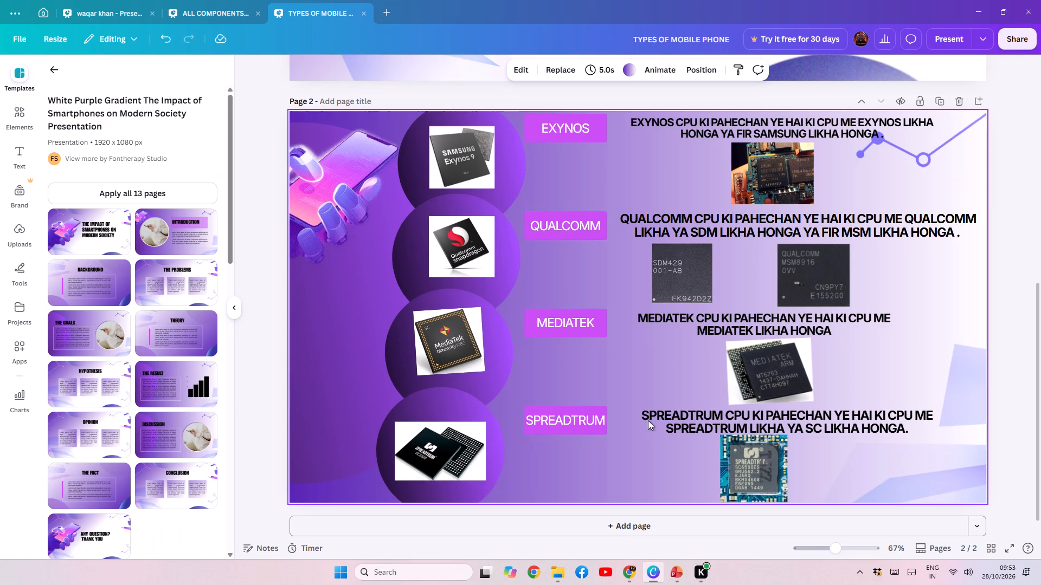
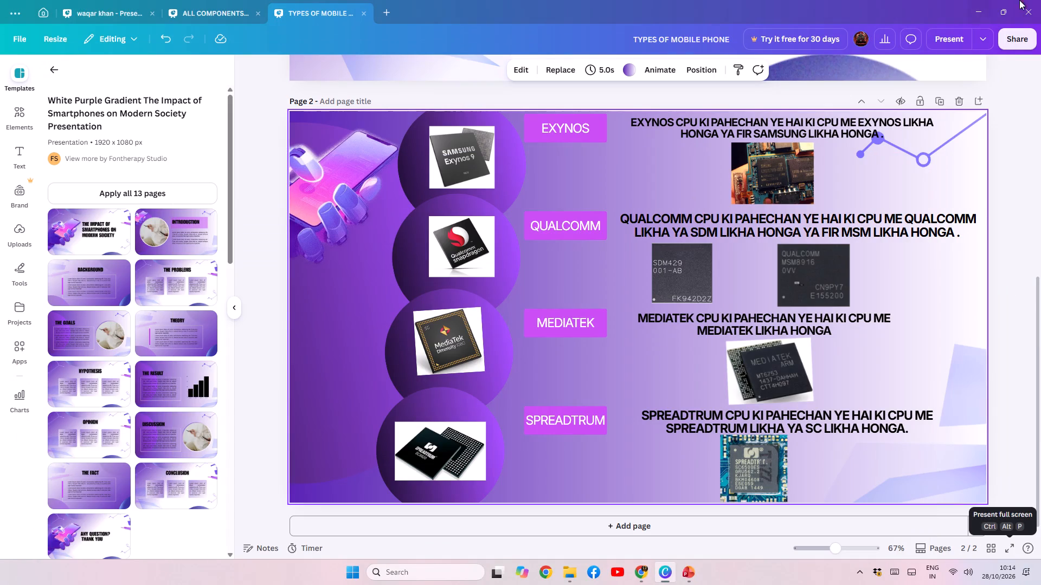
Minimize the Canva and PowerPoint windows and launch the Kuro app from the desktop.
click(983, 10)
click(983, 10)
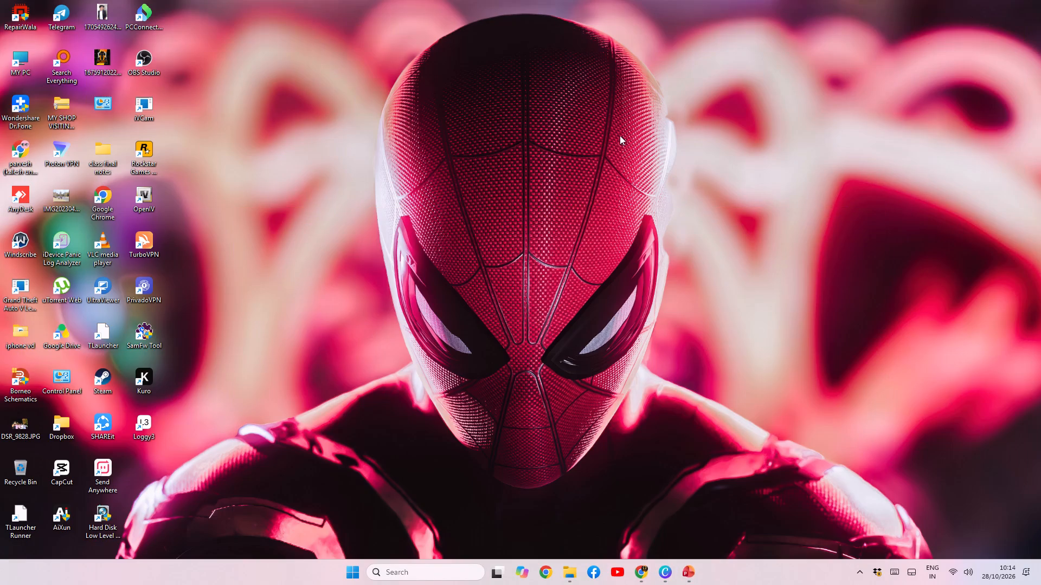
double_click(143, 383)
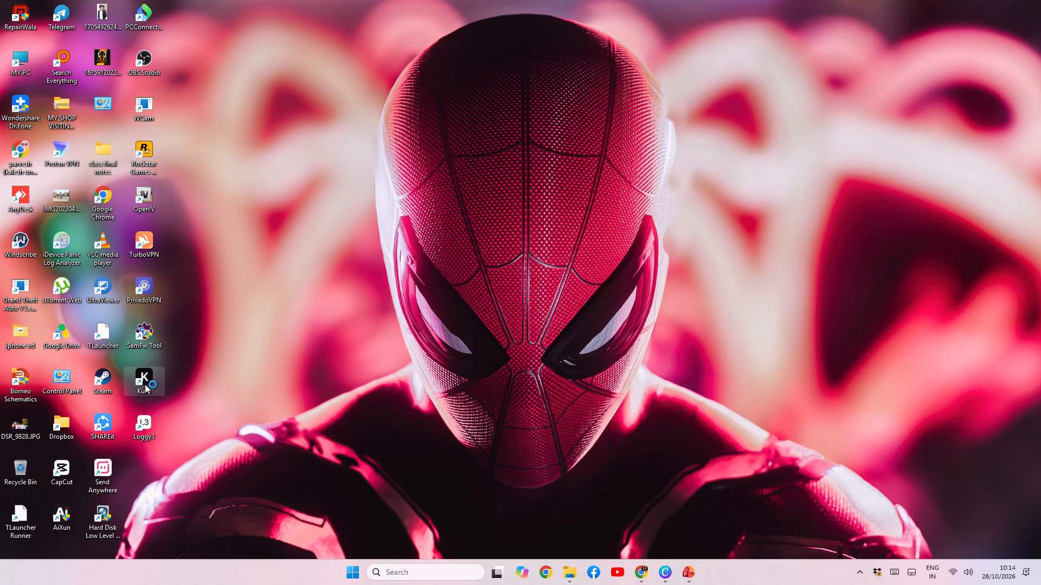